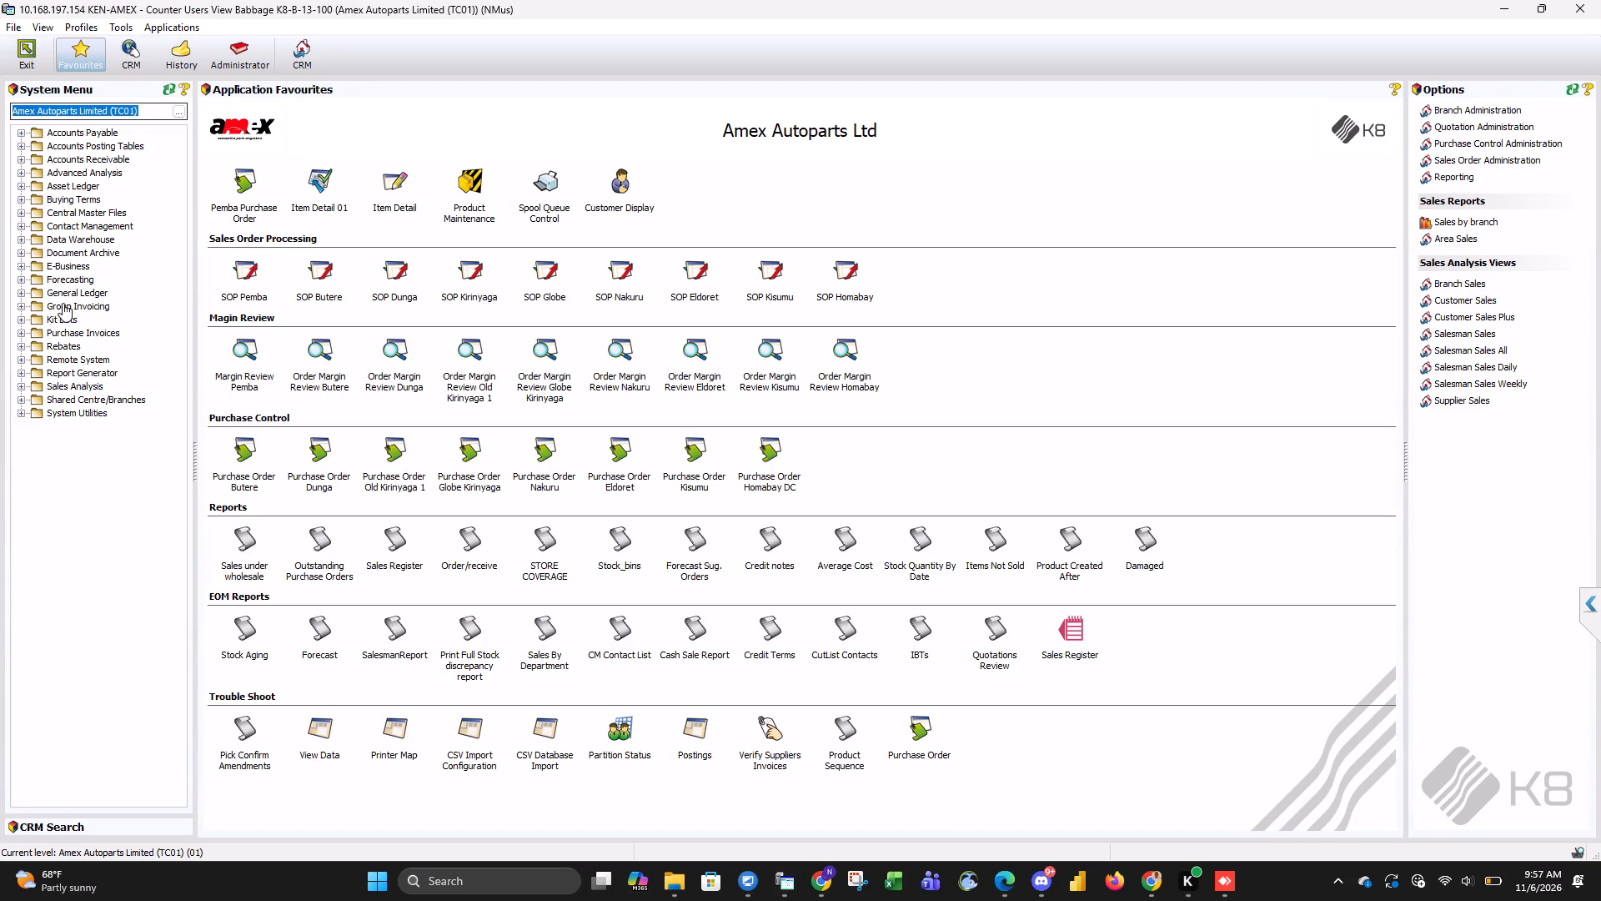
Switch the current system level from the Amex Autoparts company to the Head Office Pemba CDC branch by entering 01.
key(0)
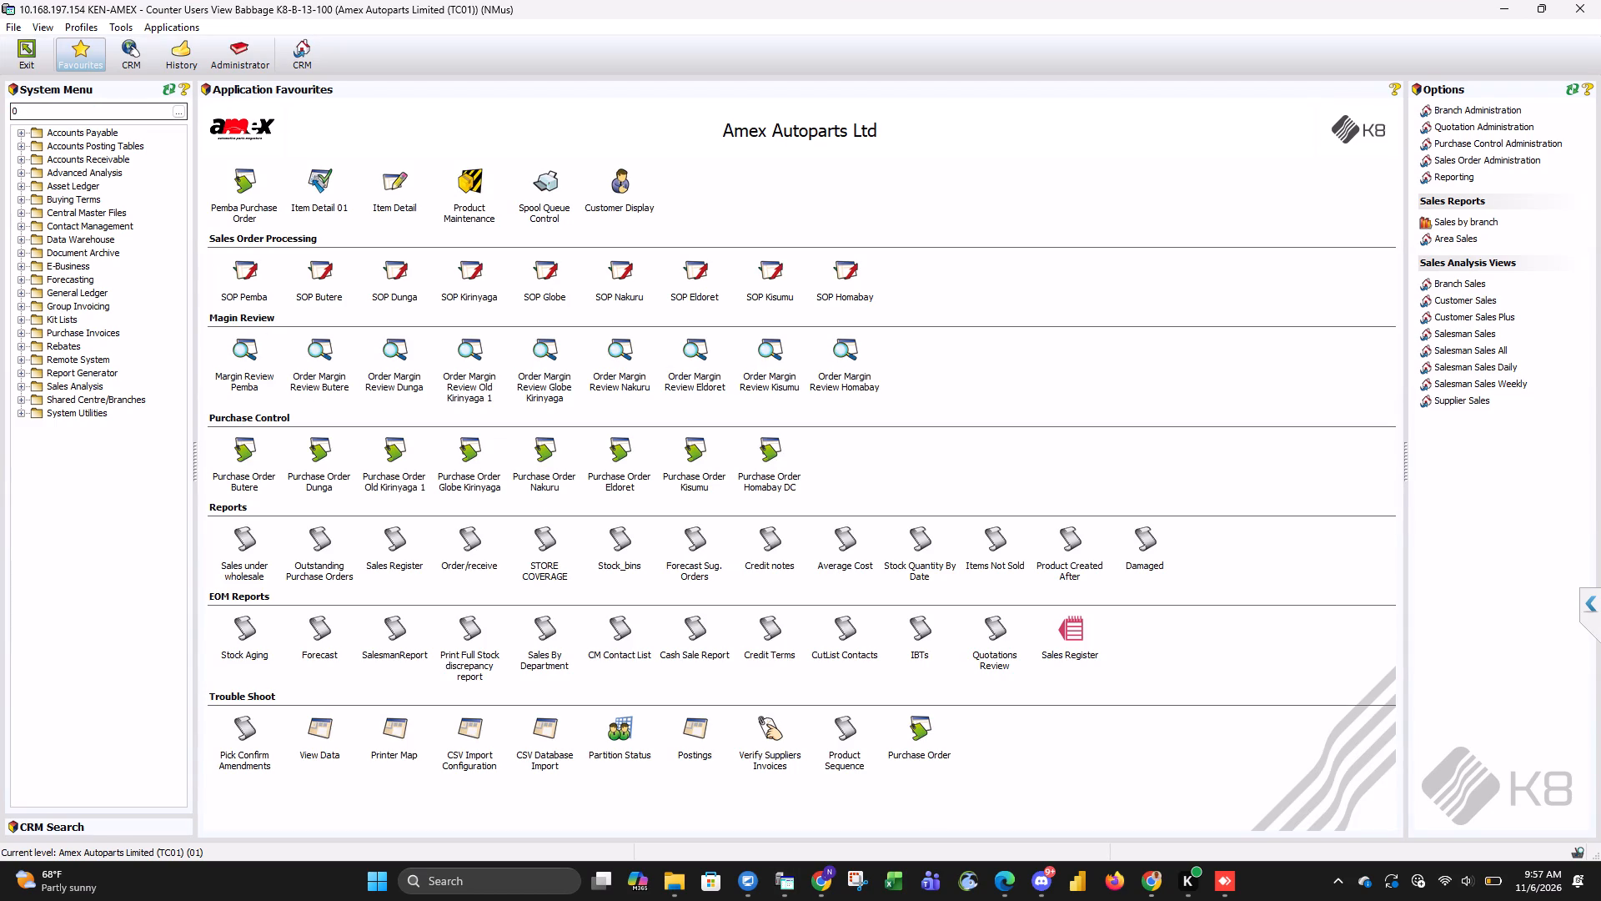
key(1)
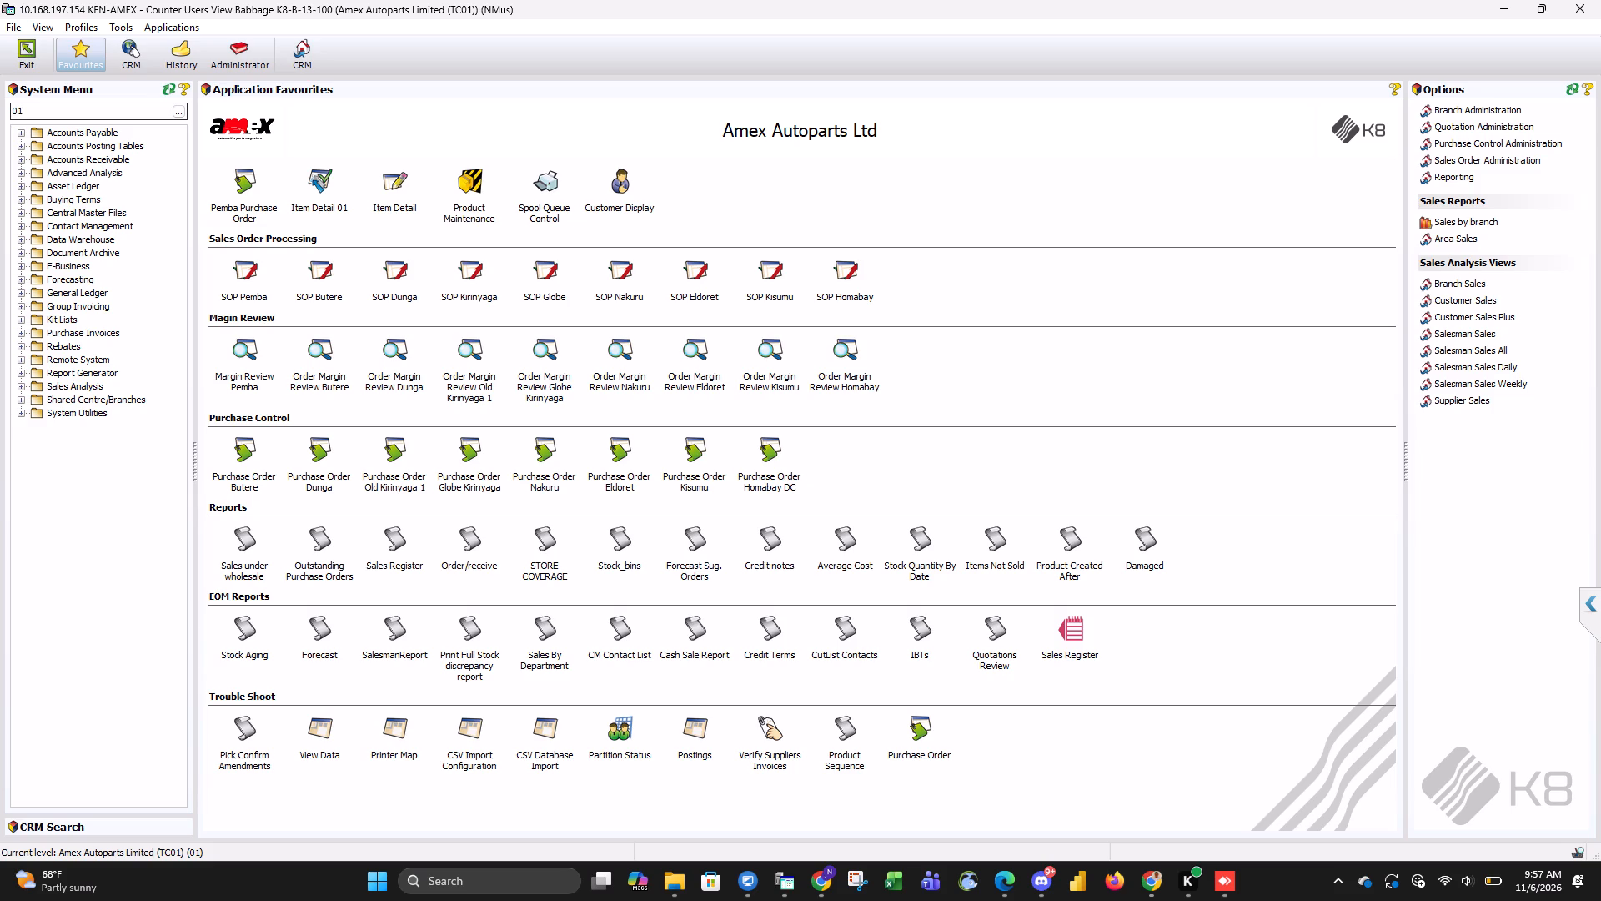
key(Return)
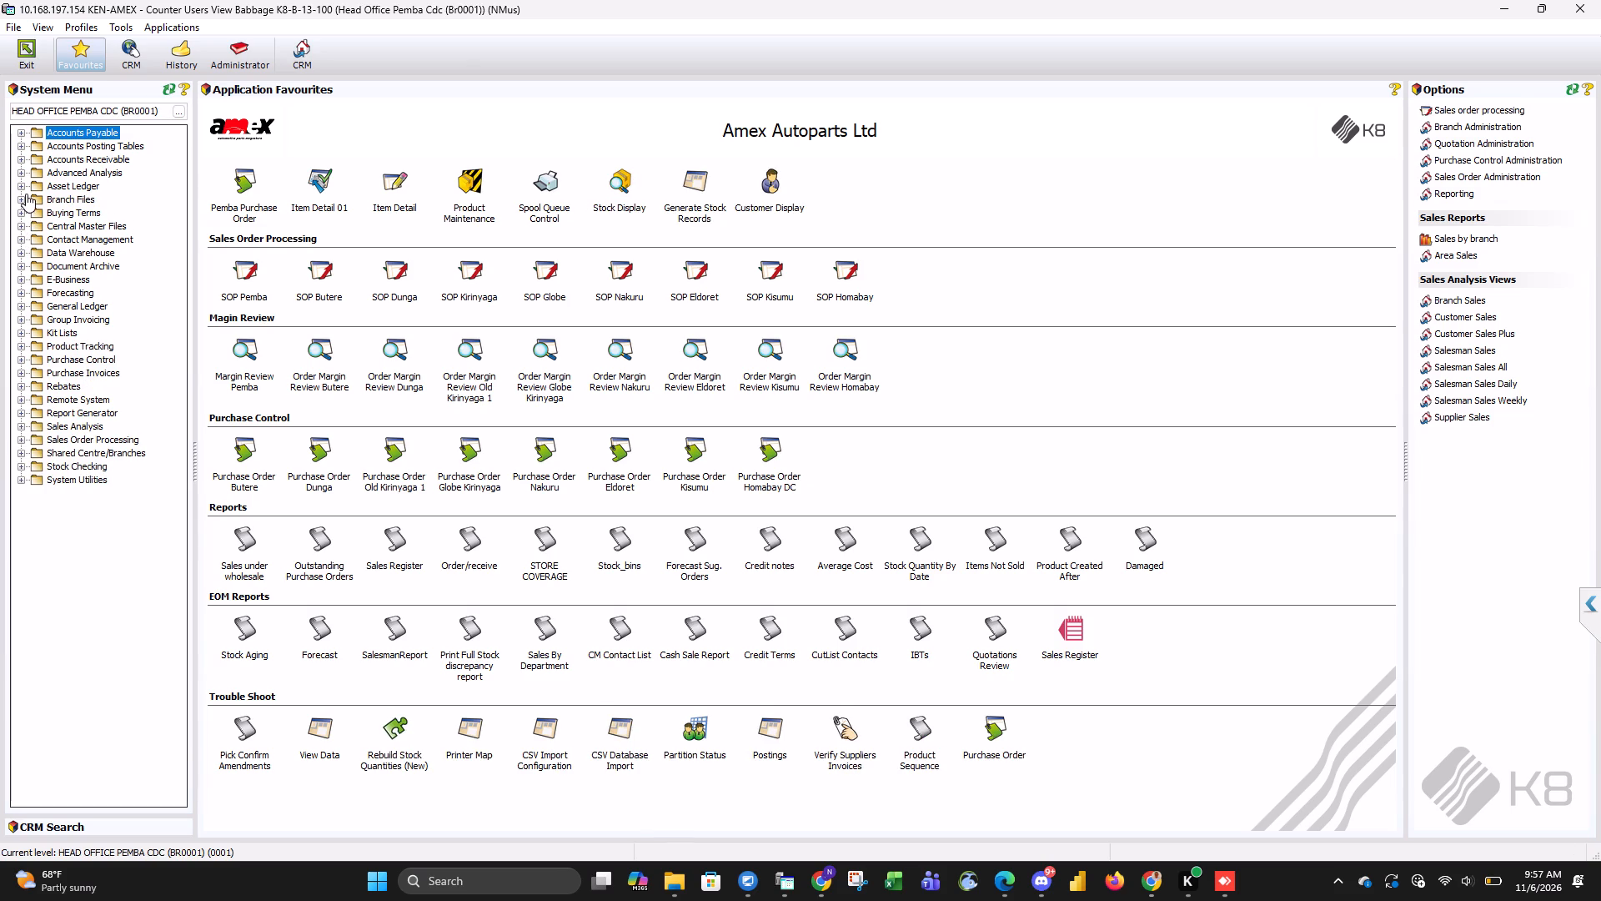
Open the asset hierarchy of the Asset Ledger.
click(24, 190)
click(97, 199)
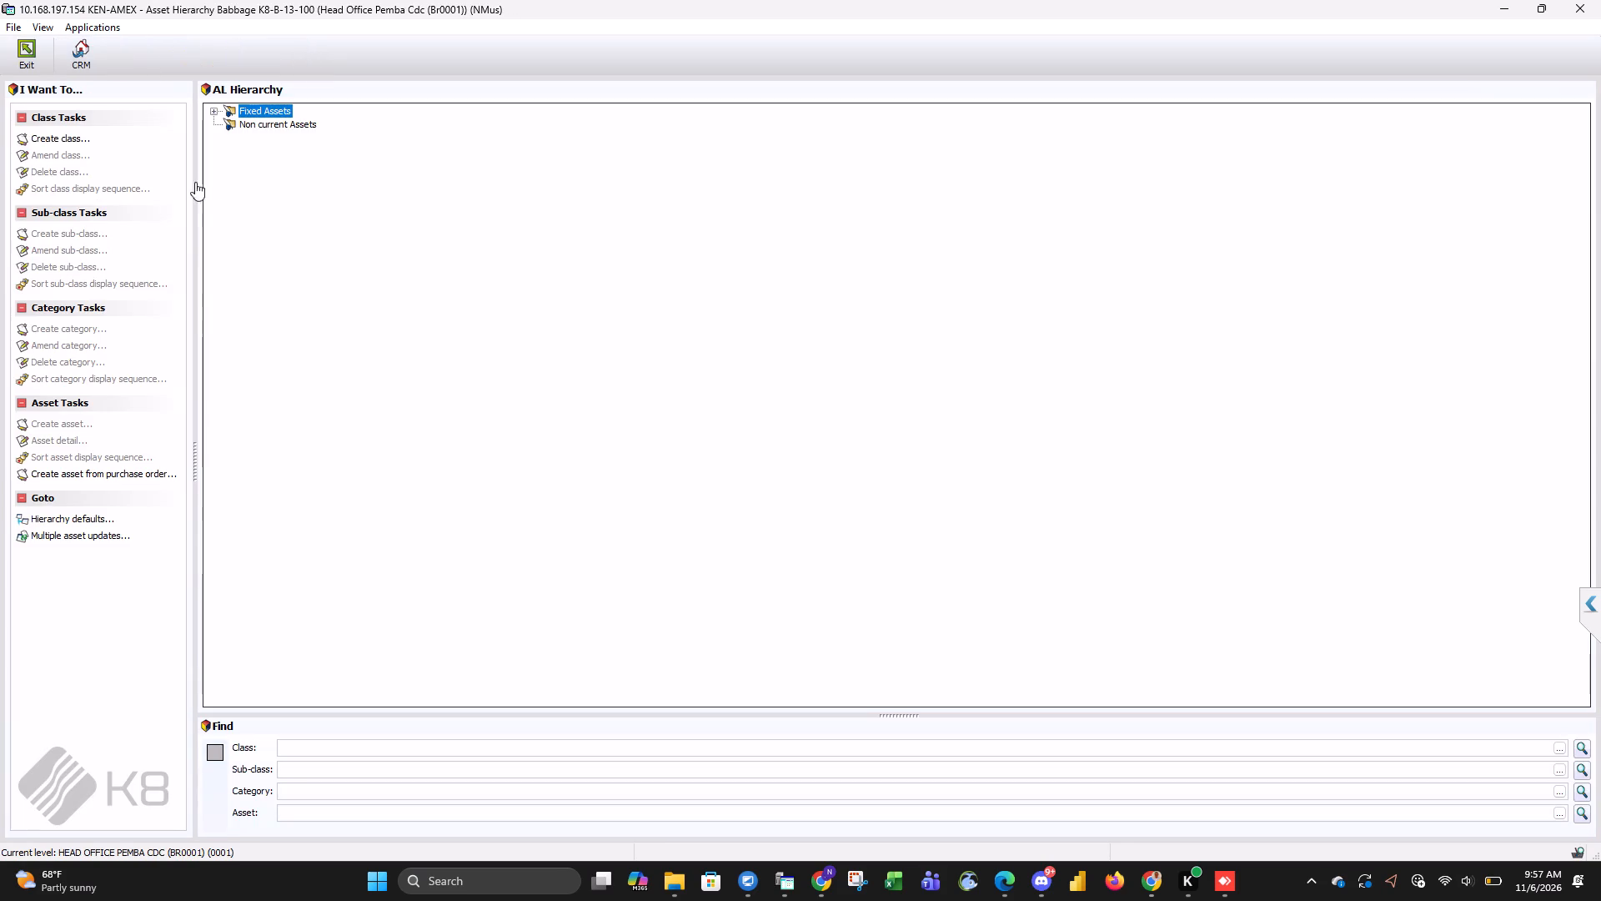
Start creating a new asset in the Medium Vehicles category under Fixed Assets, Motor Vehicles.
click(214, 113)
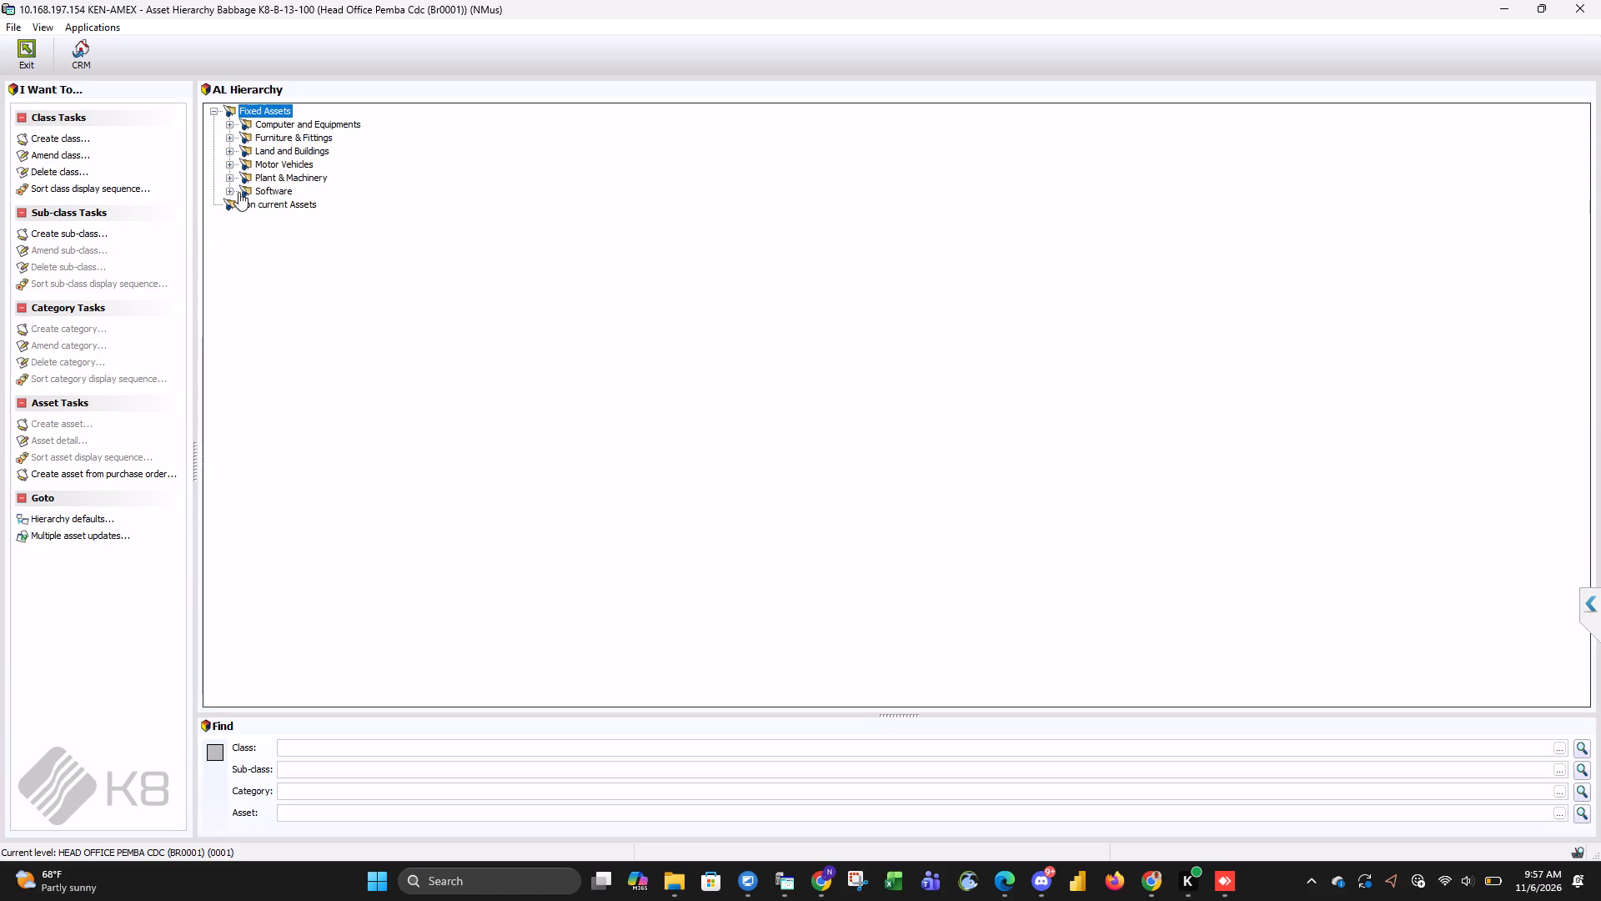
click(235, 167)
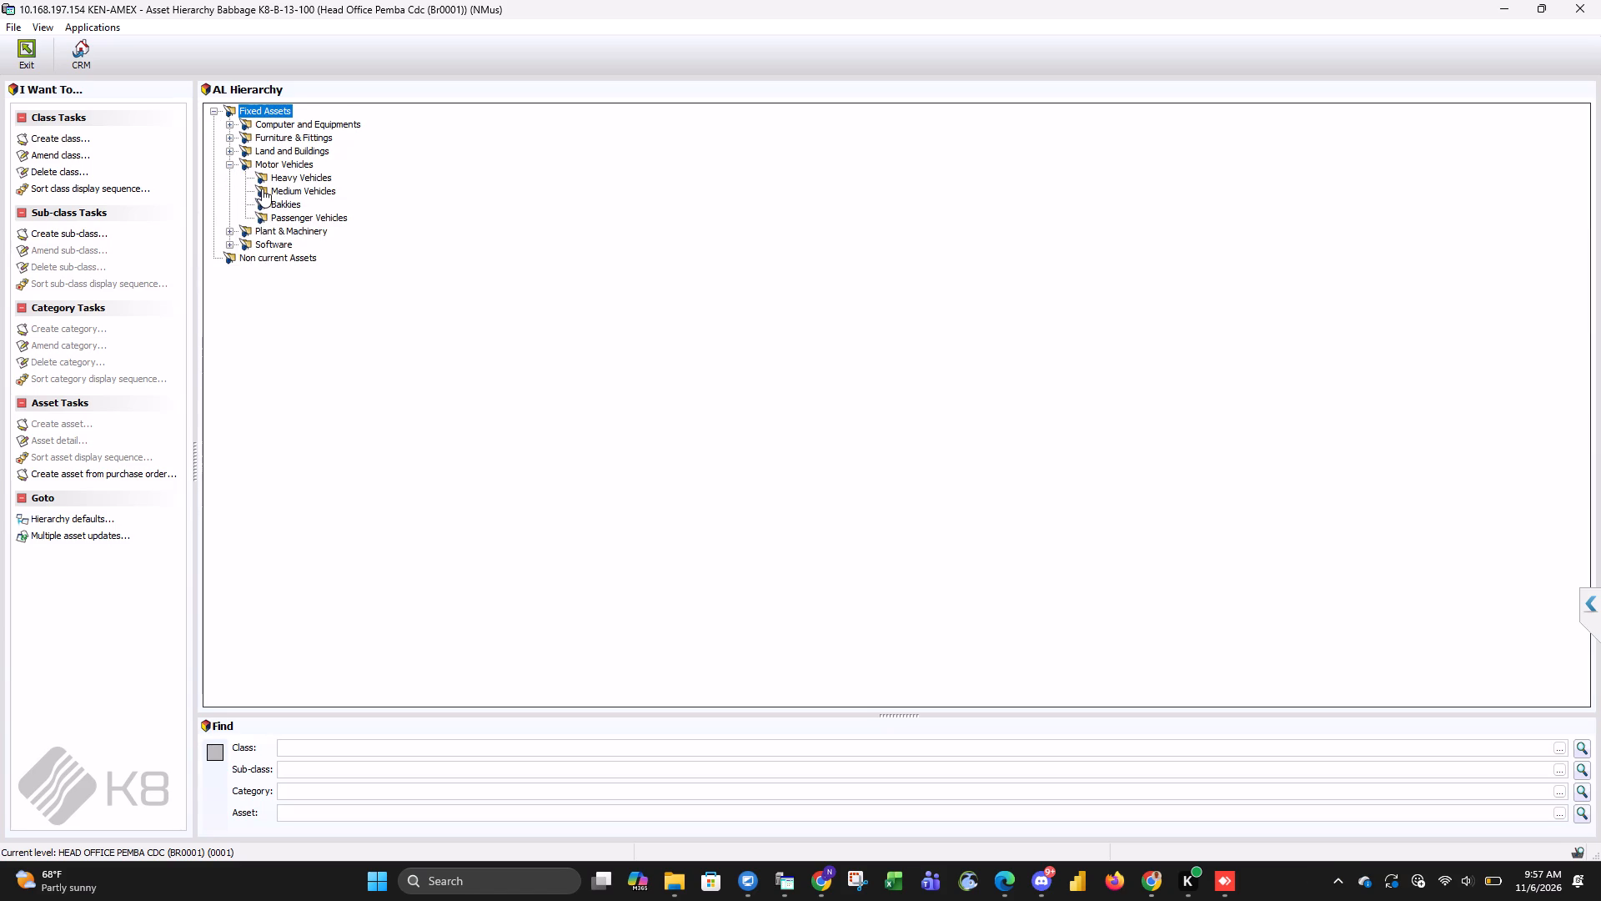
right_click(262, 189)
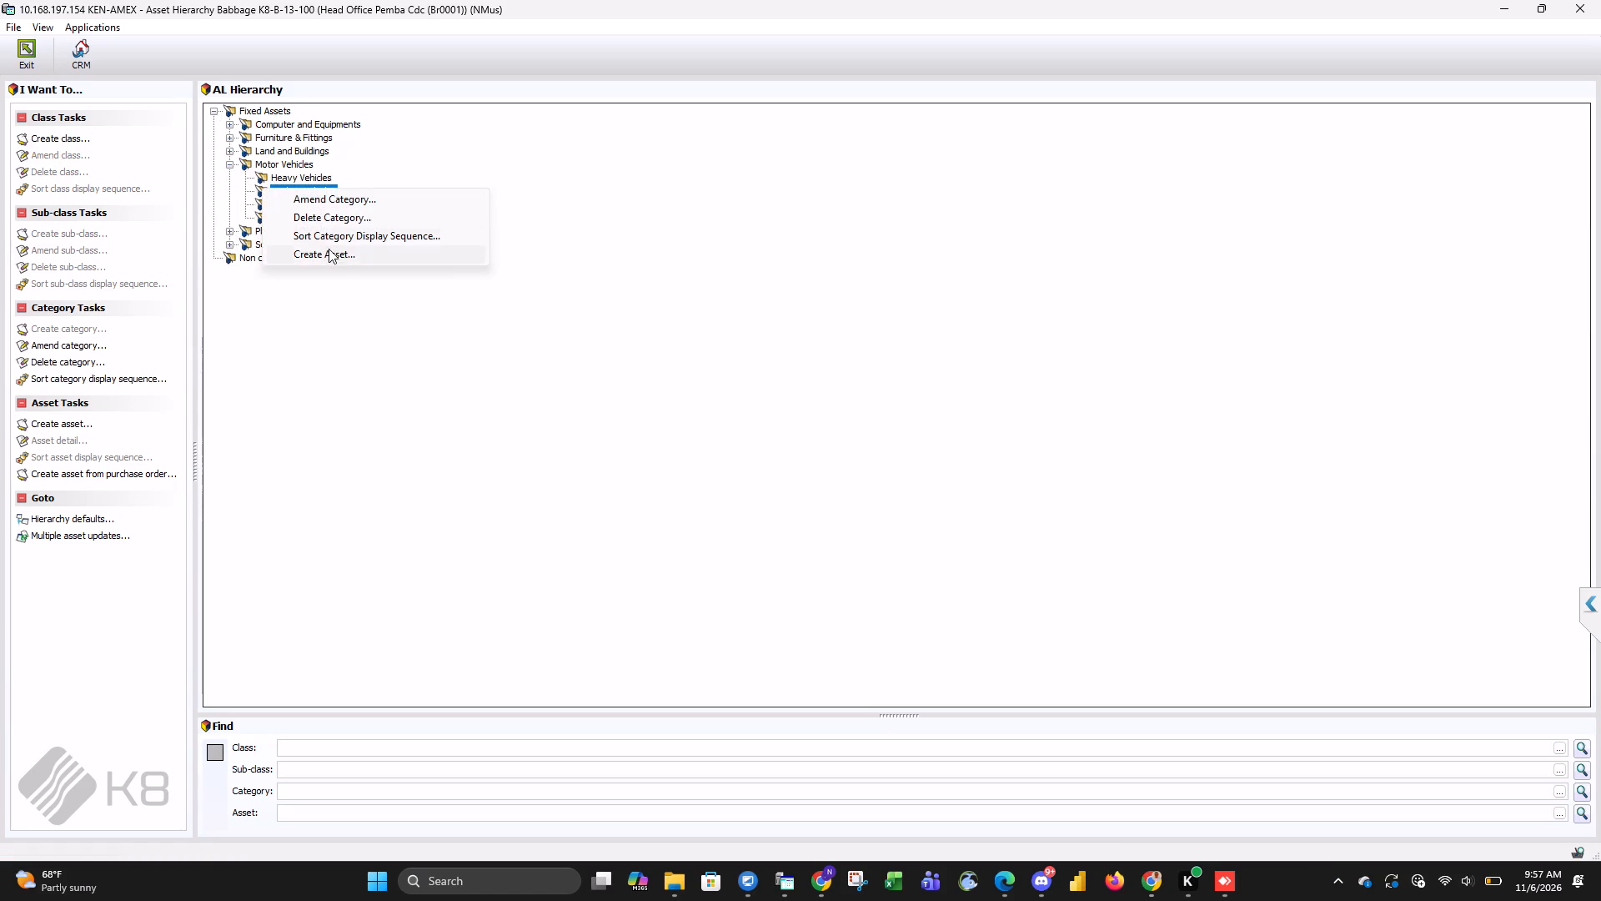
click(339, 253)
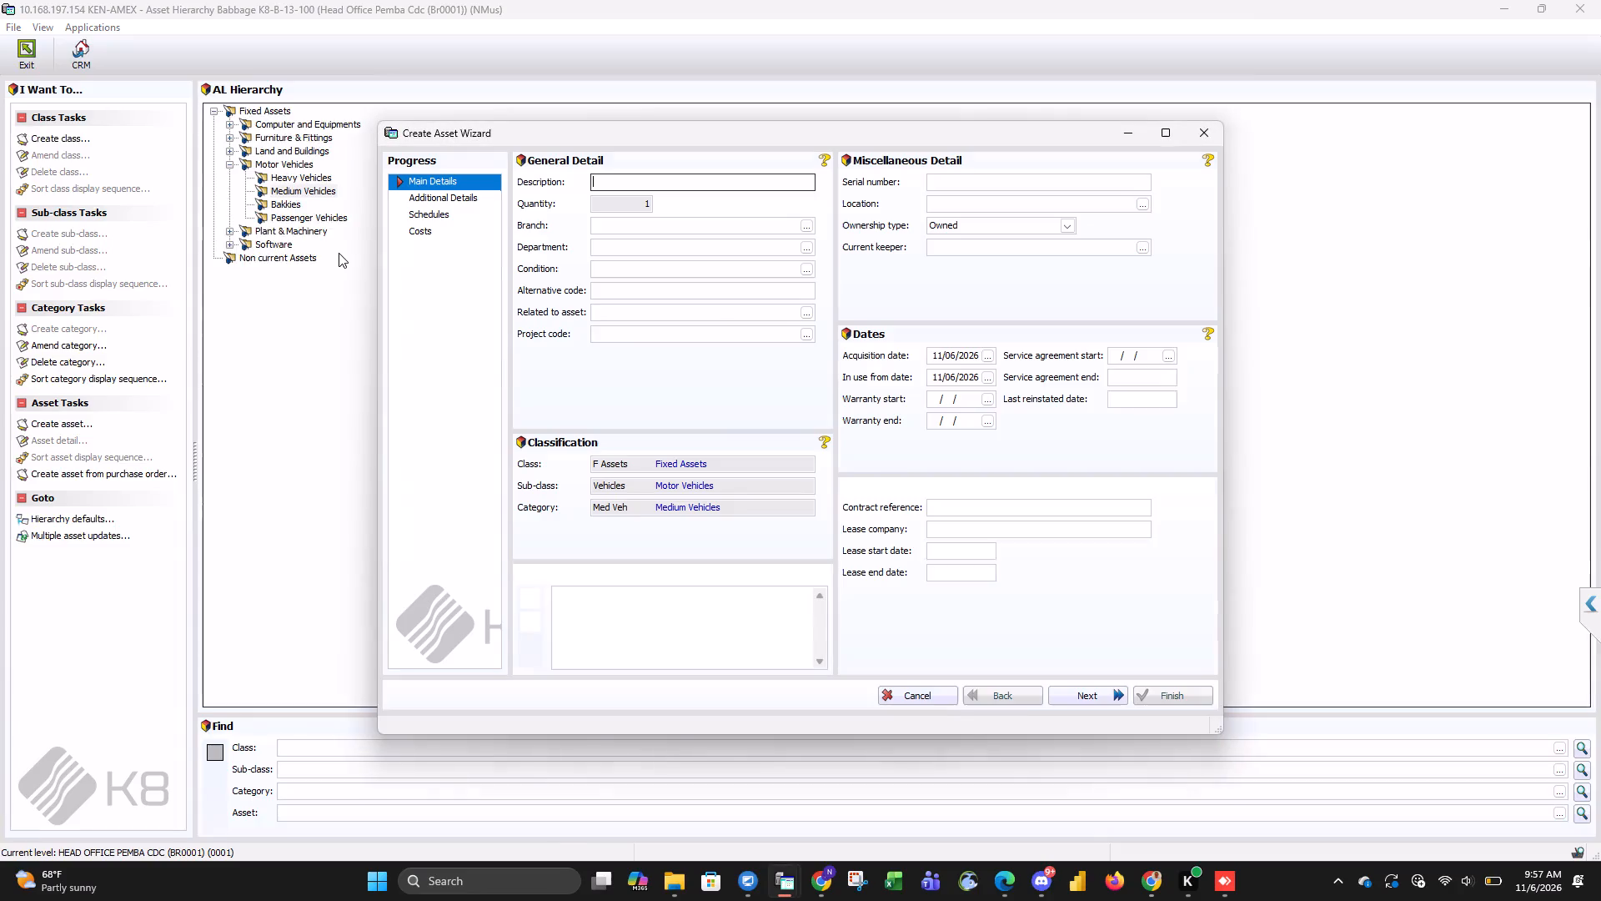
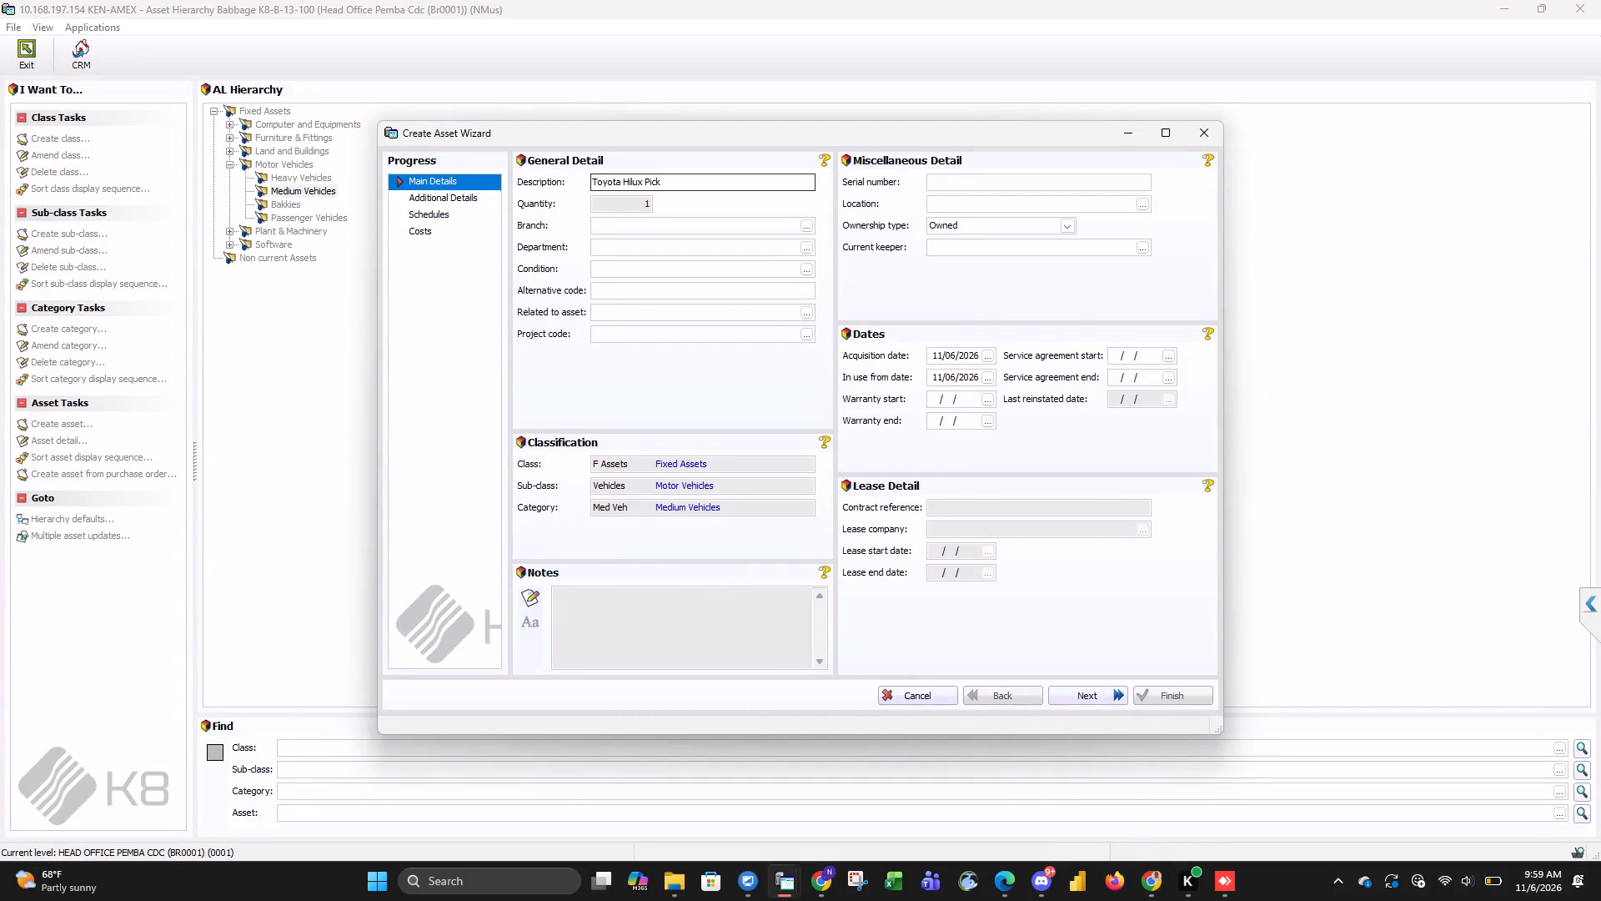
Complete the asset description as "Toyota Hilux Pickup White 2011" and set the branch to 0001.
text(up White 2011)
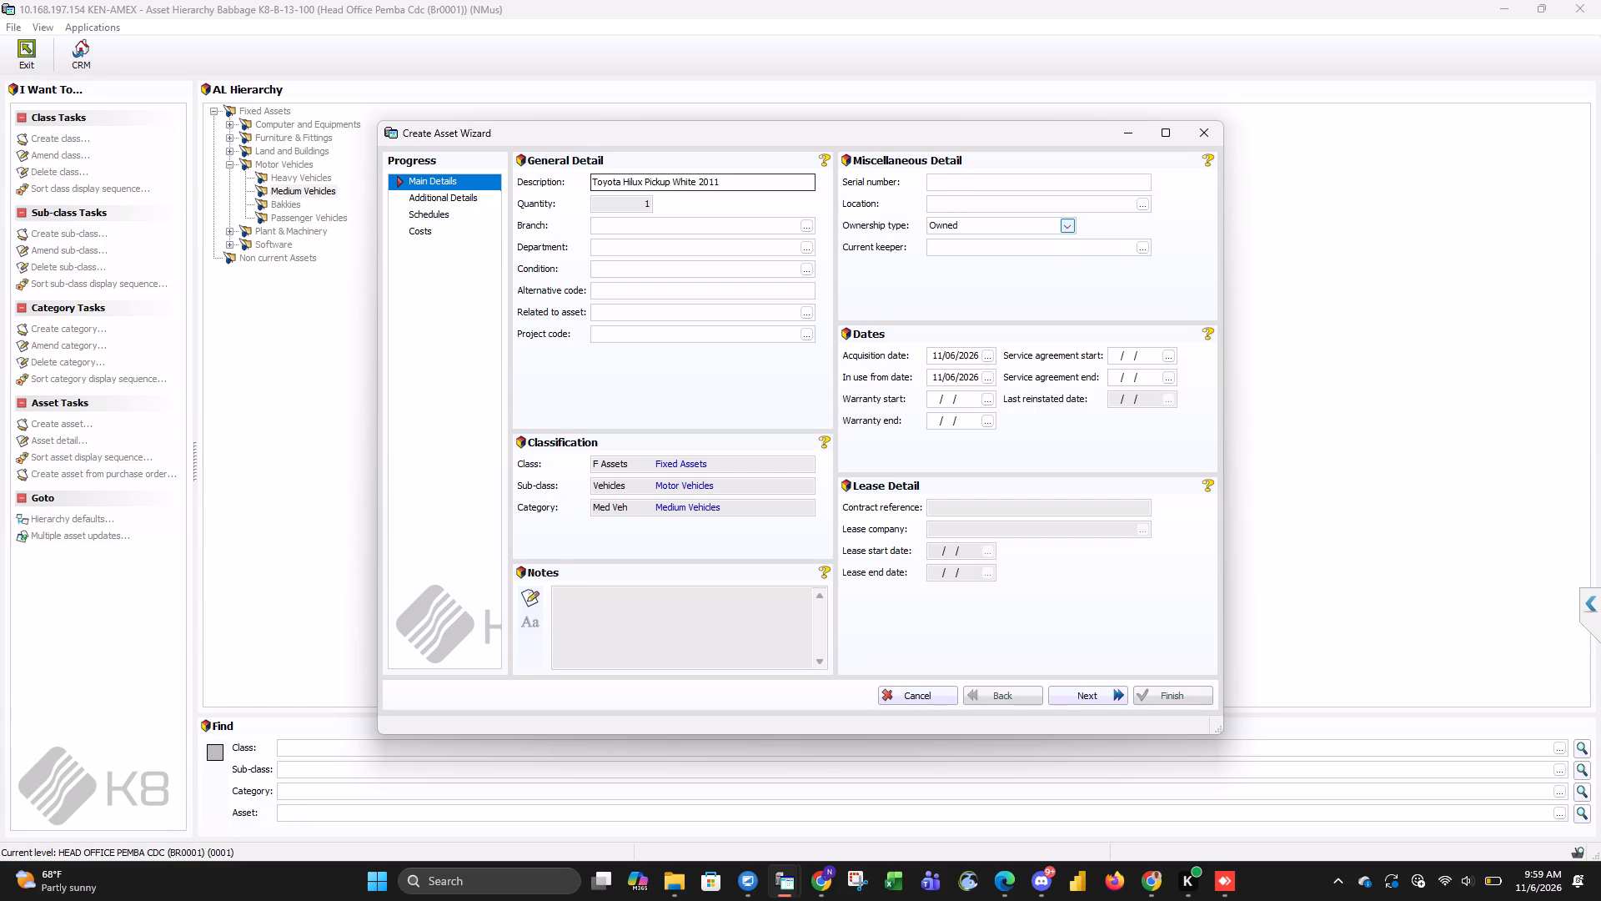
click(621, 226)
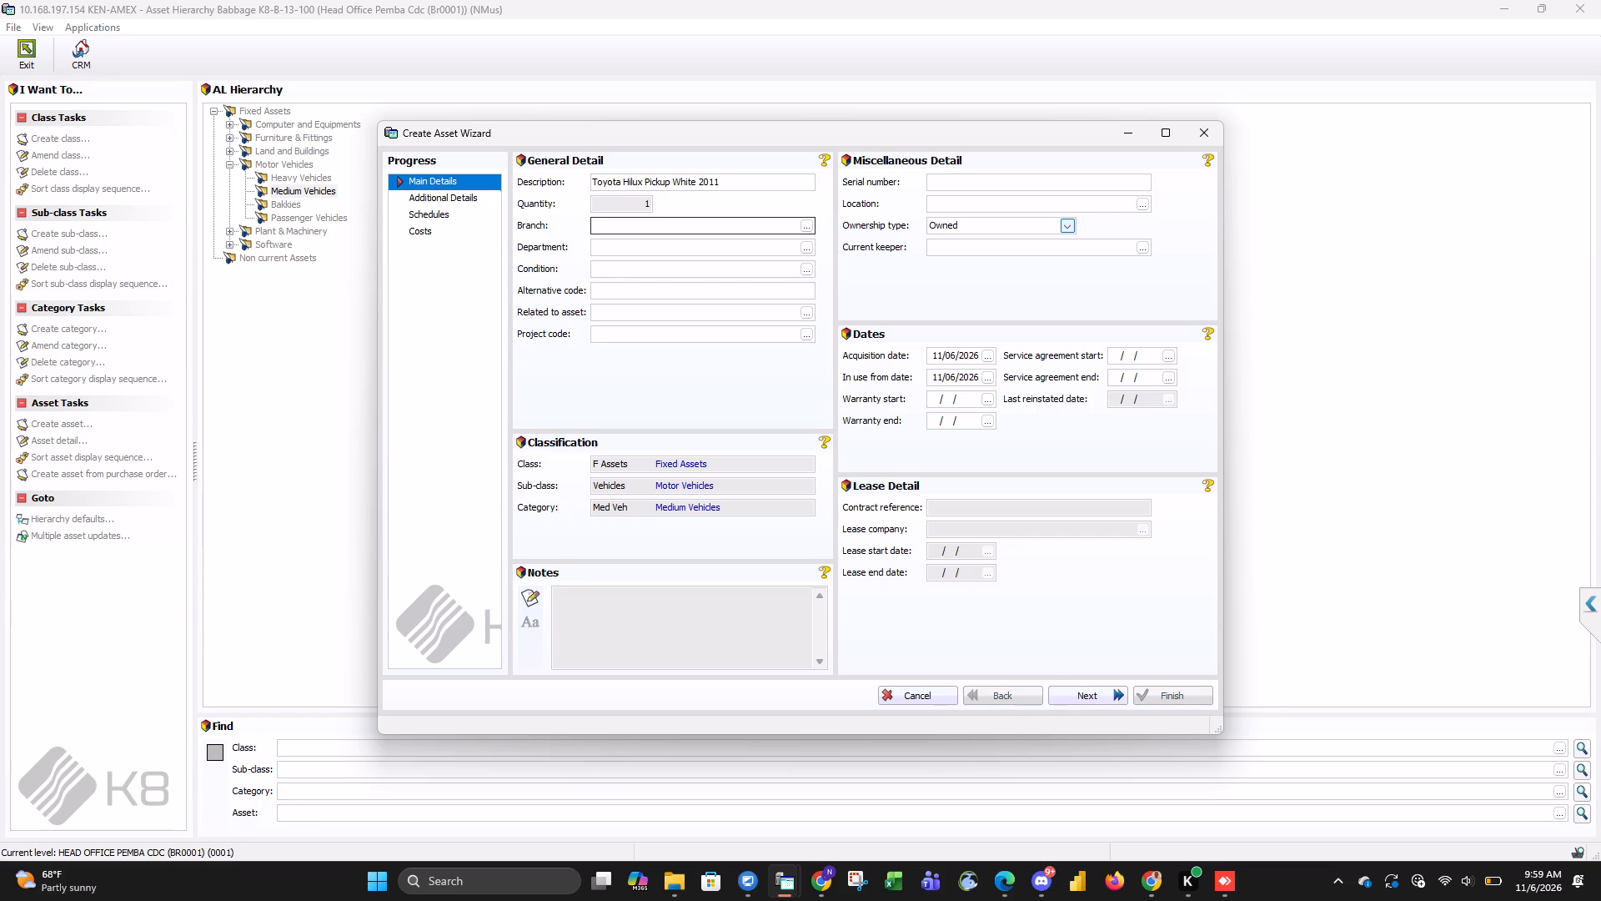
text(00)
key(1)
key(Tab)
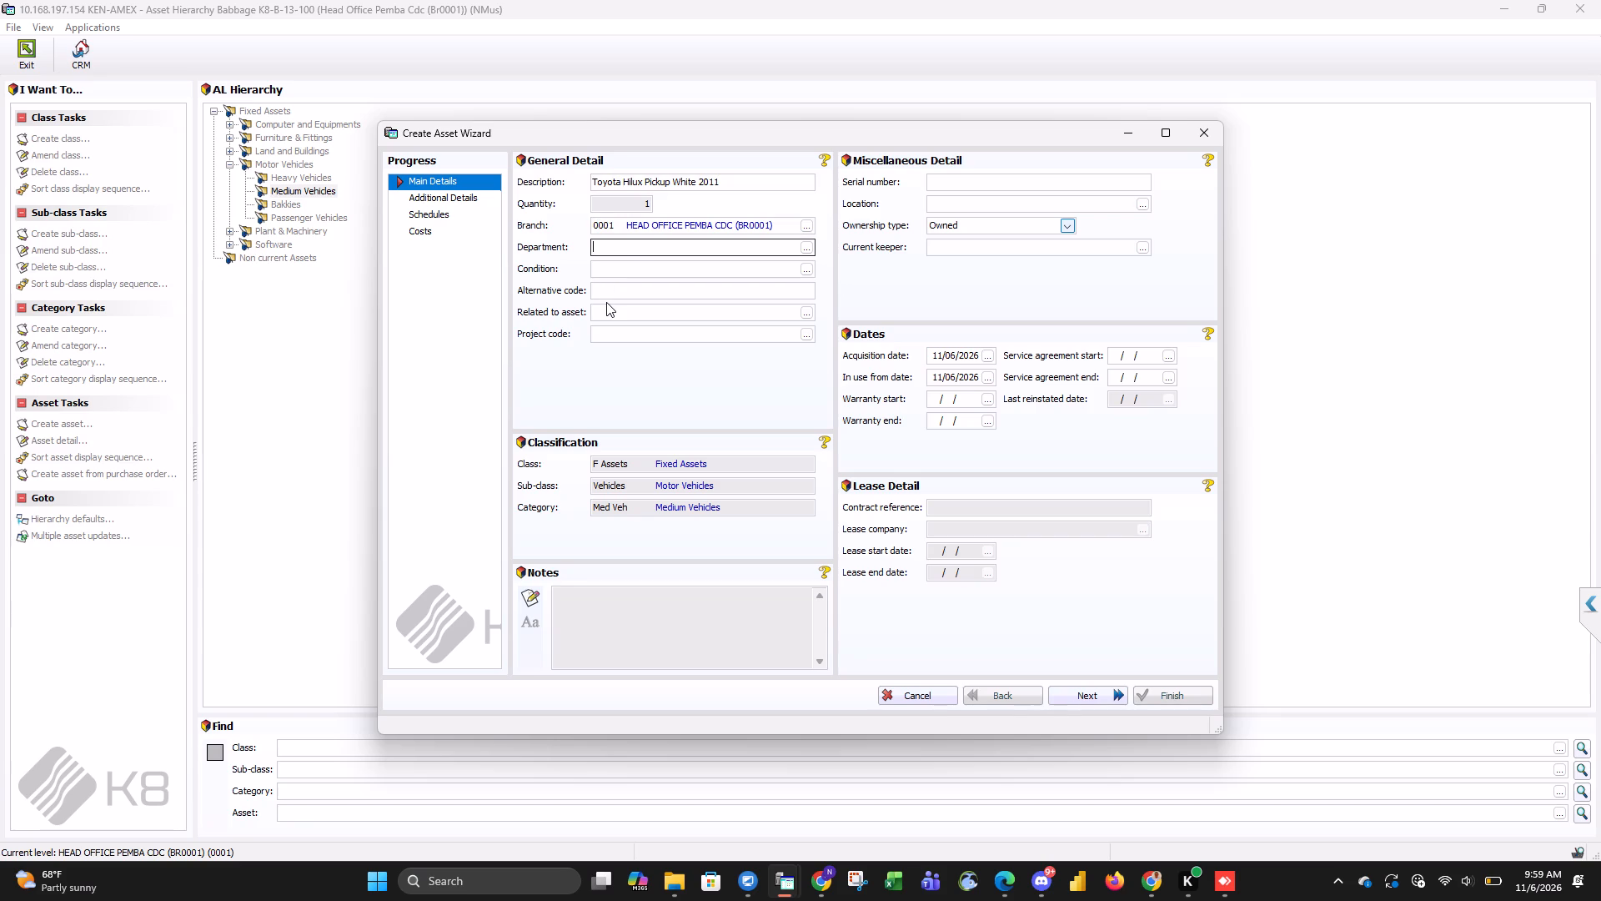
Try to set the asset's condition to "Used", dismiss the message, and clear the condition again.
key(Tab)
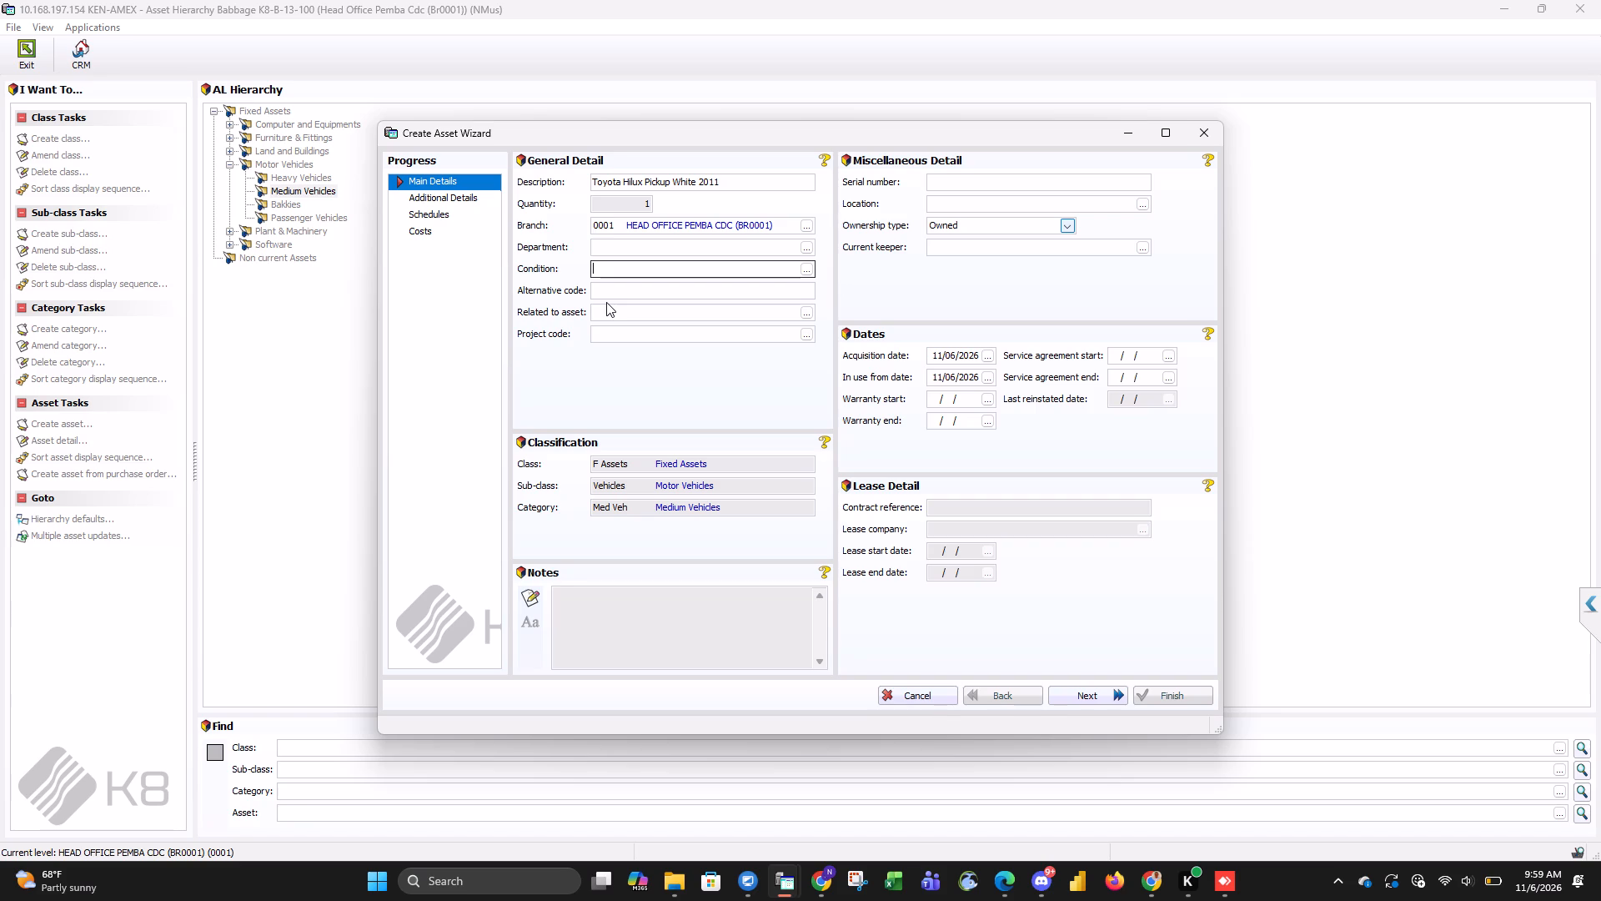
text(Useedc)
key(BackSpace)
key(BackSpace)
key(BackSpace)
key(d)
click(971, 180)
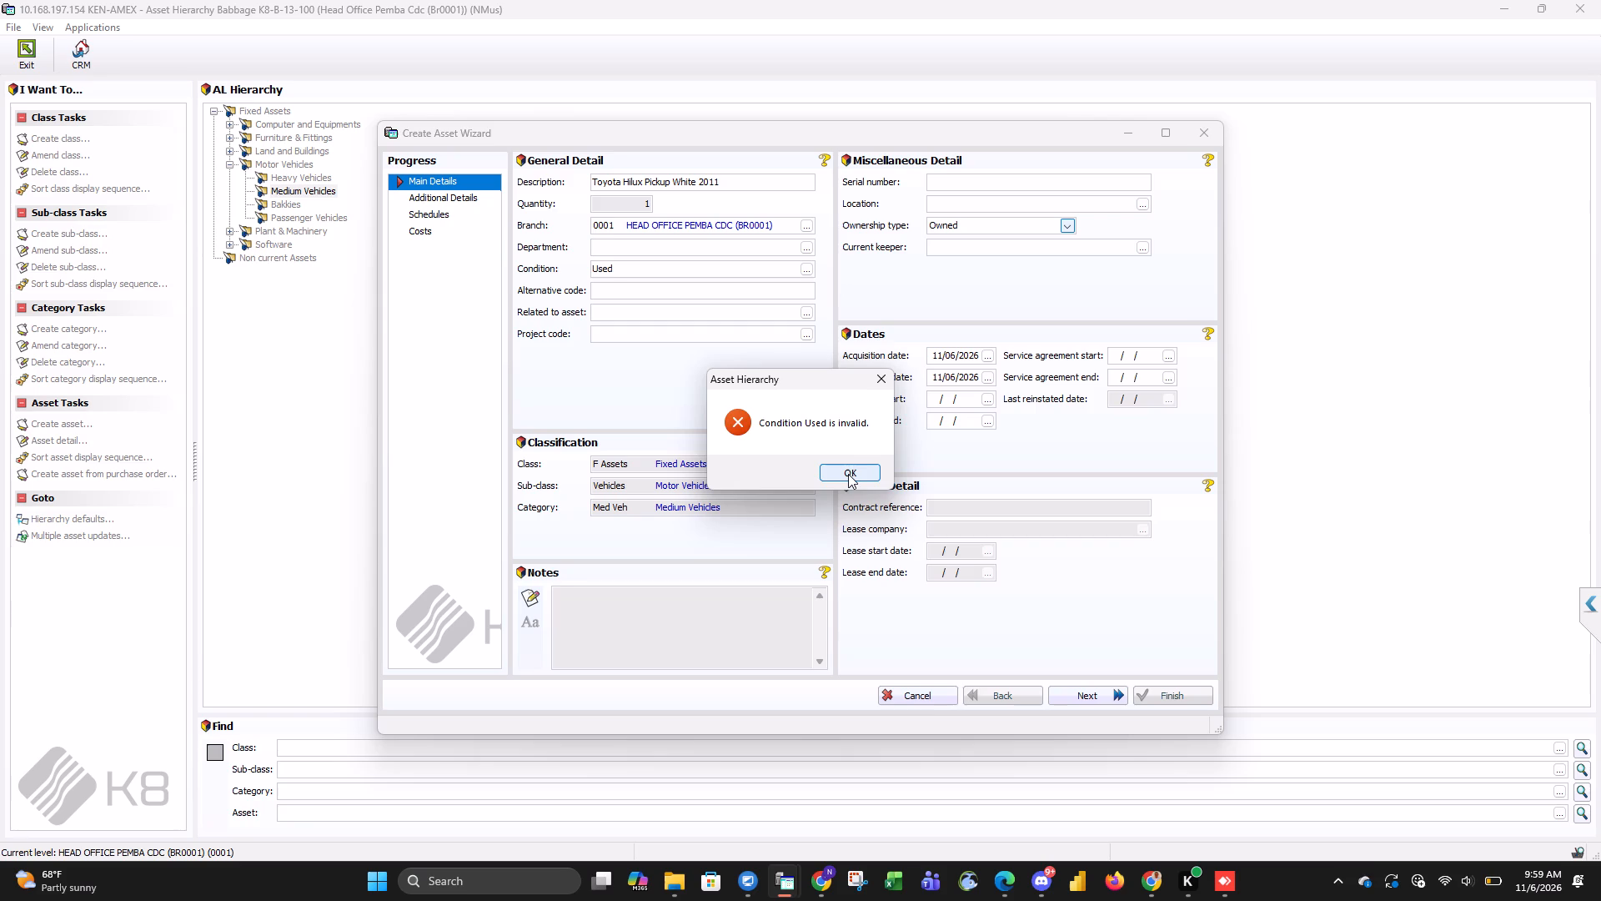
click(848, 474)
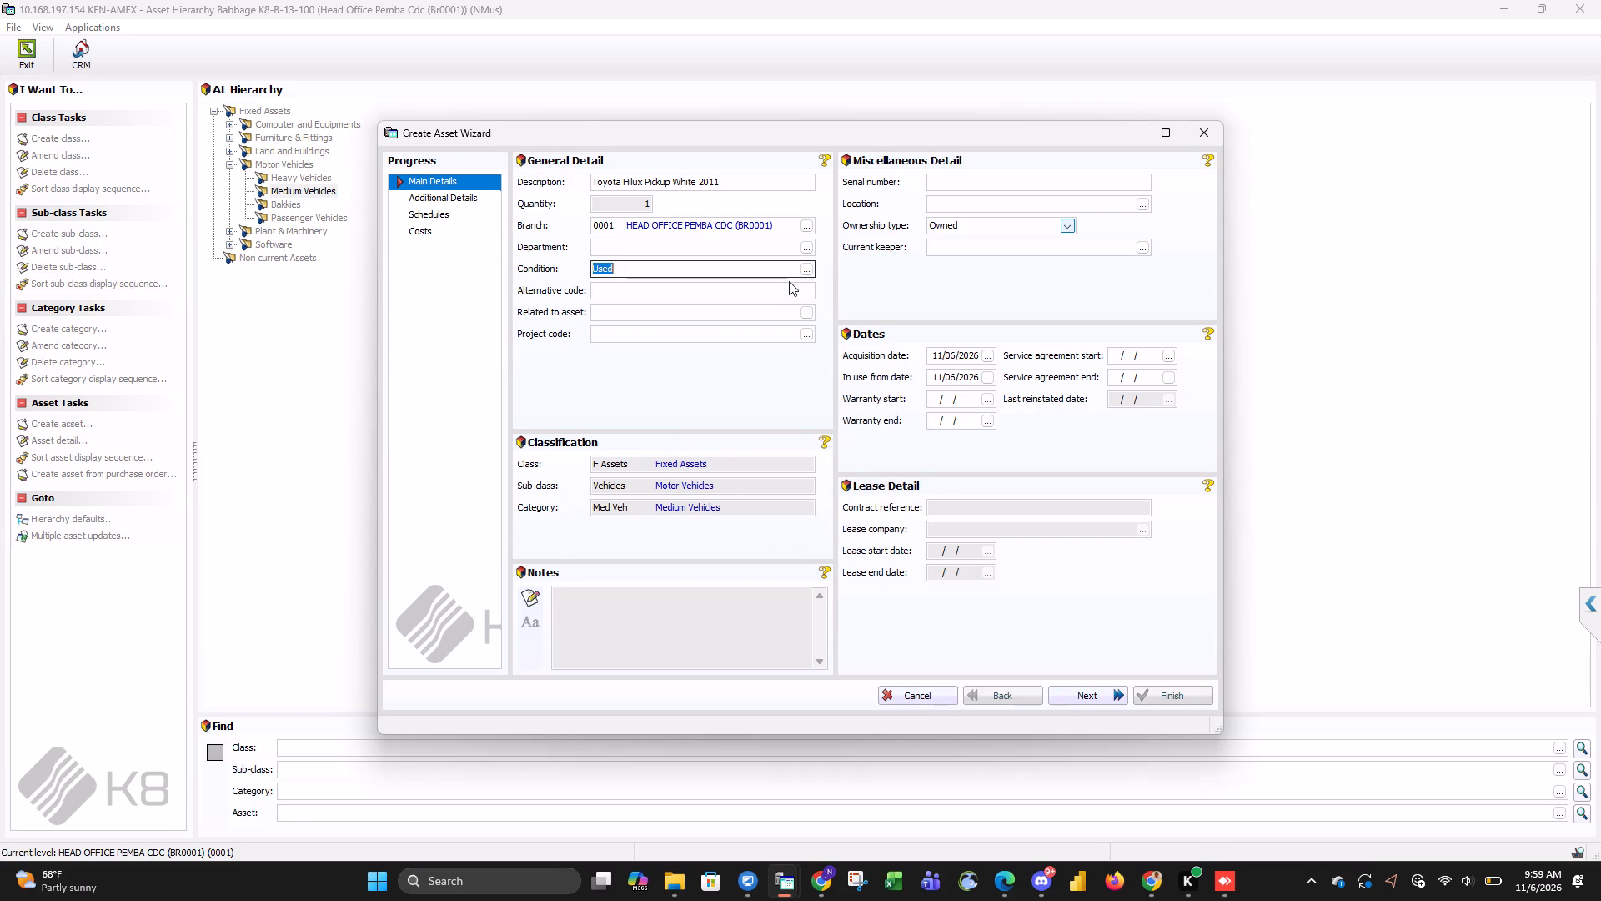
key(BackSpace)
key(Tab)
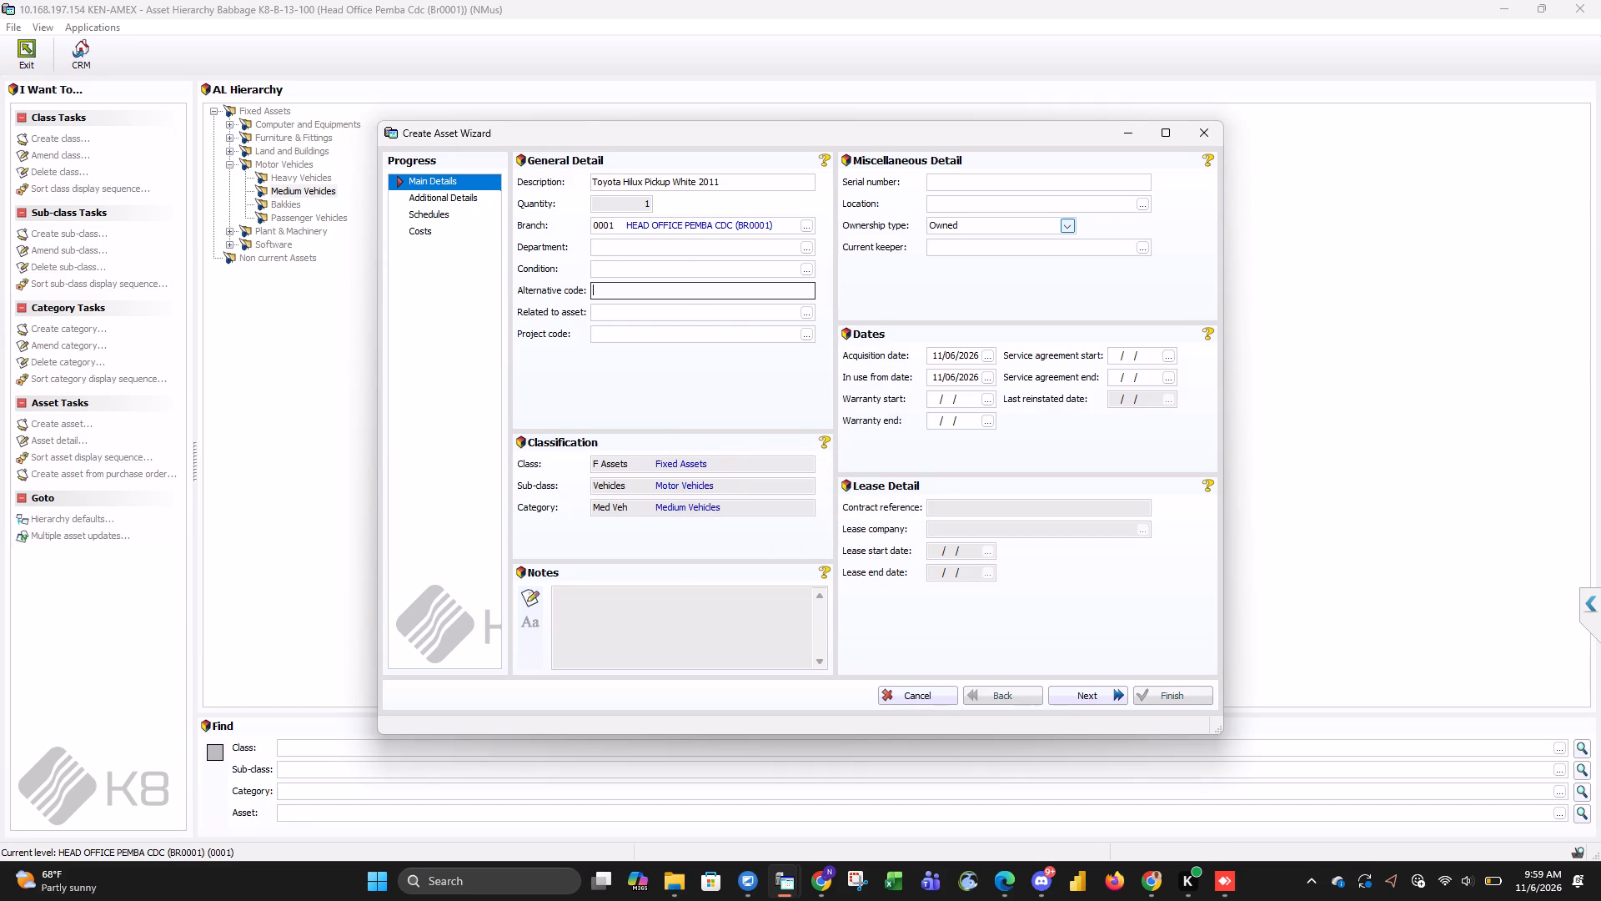
Move past the alternative code, related asset and project code fields, leaving them blank.
key(Tab)
key(Tab)
key(Tab)
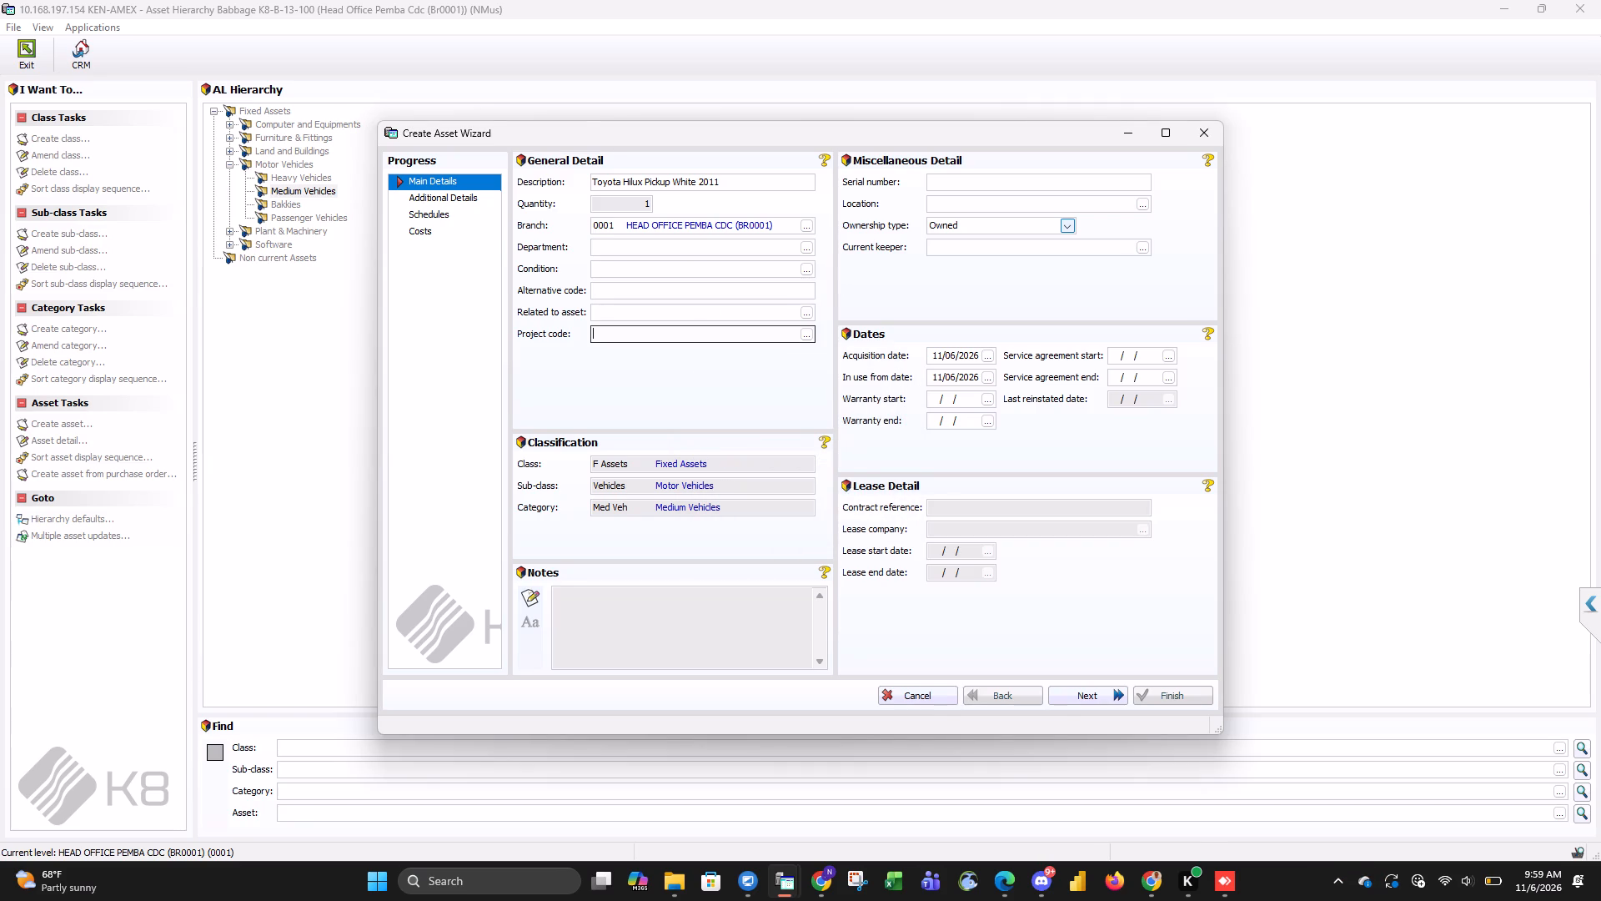
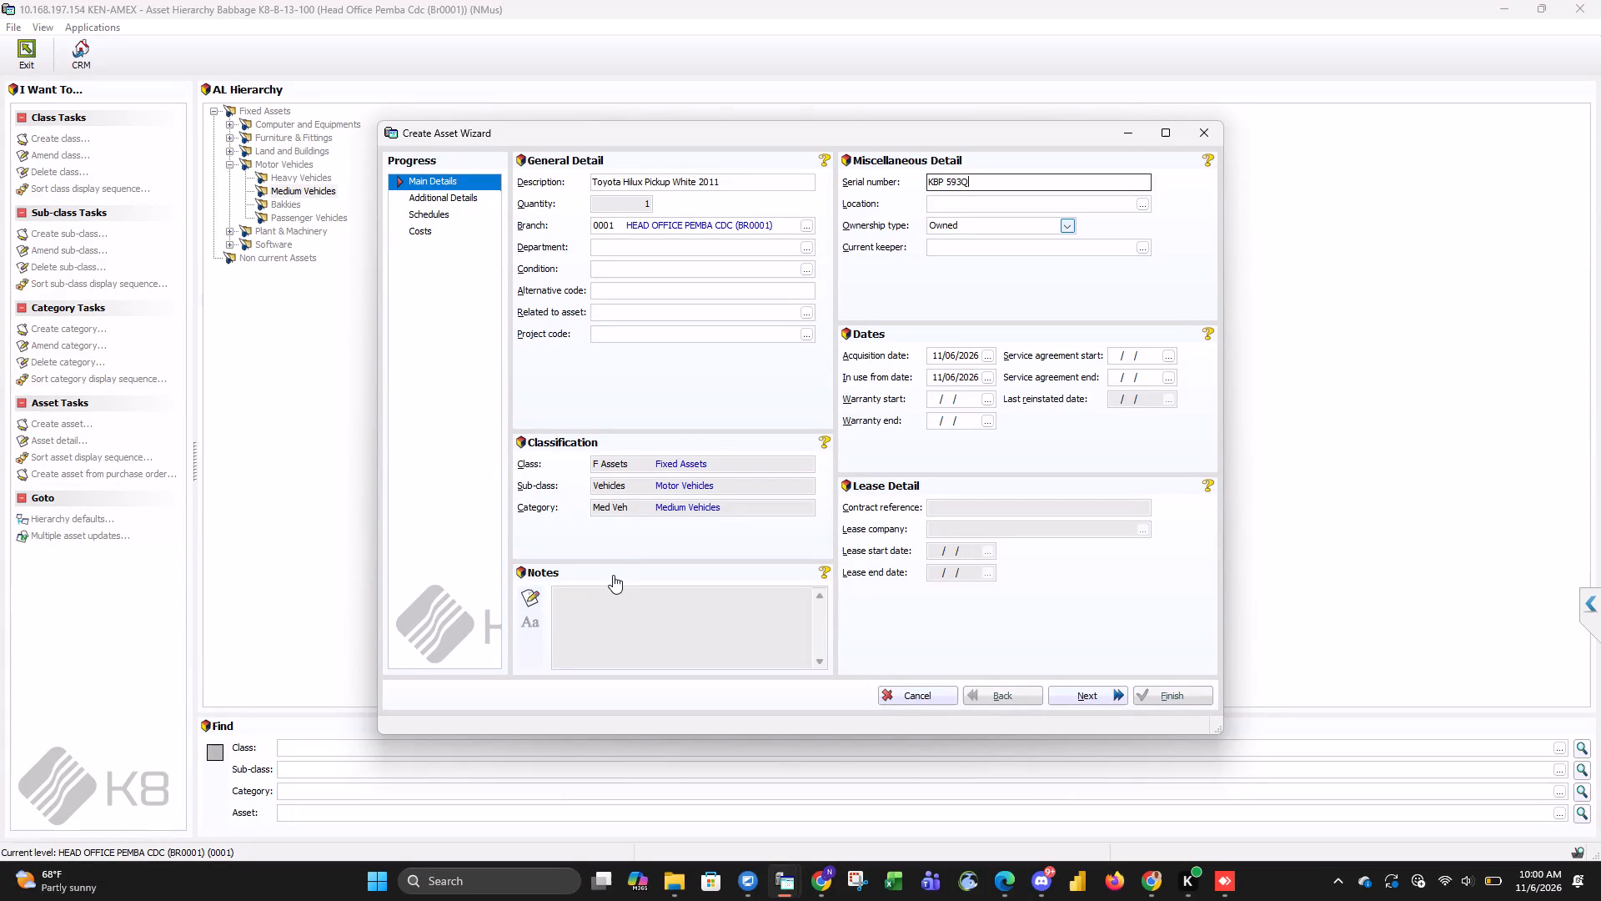
Accept the main details for the new asset and advance the wizard to the additional details stage.
click(1087, 698)
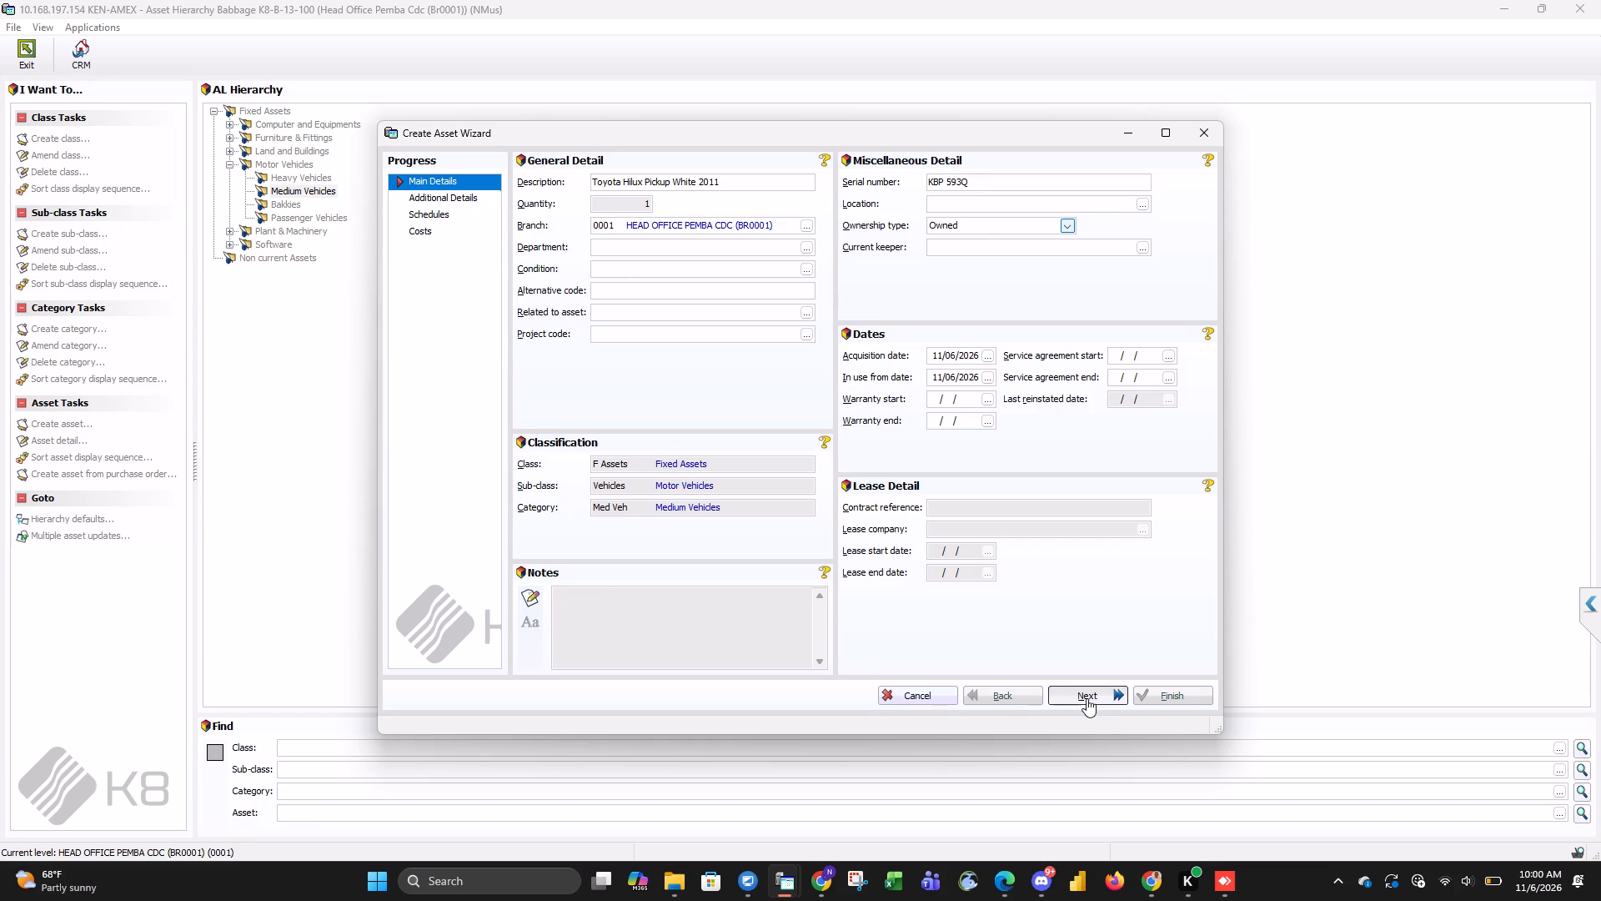
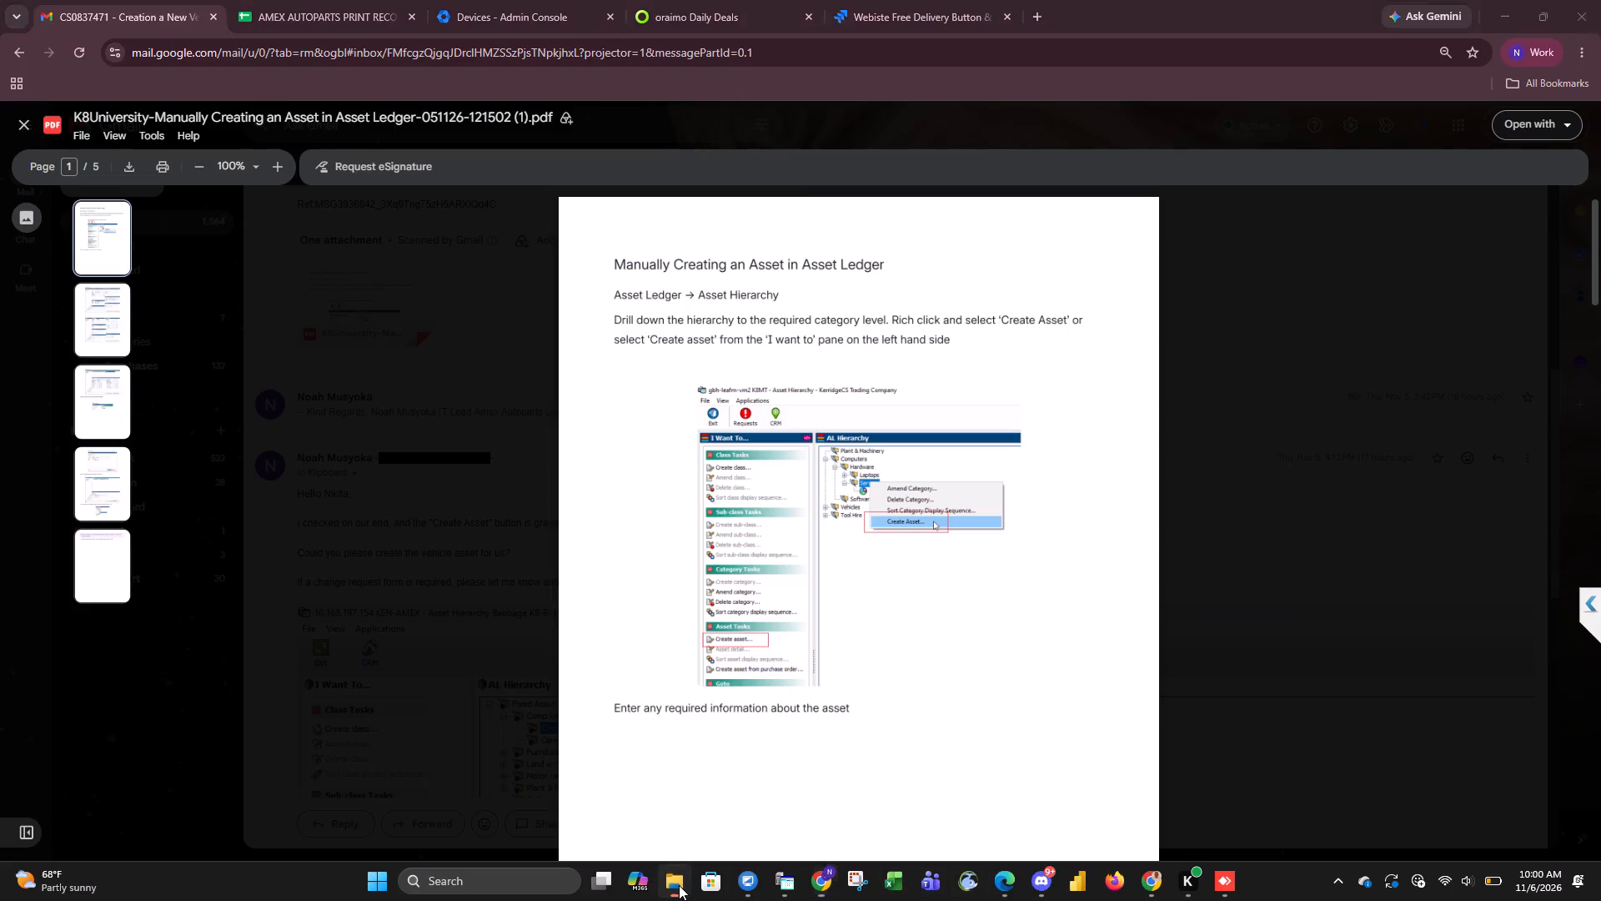
double_click(400, 213)
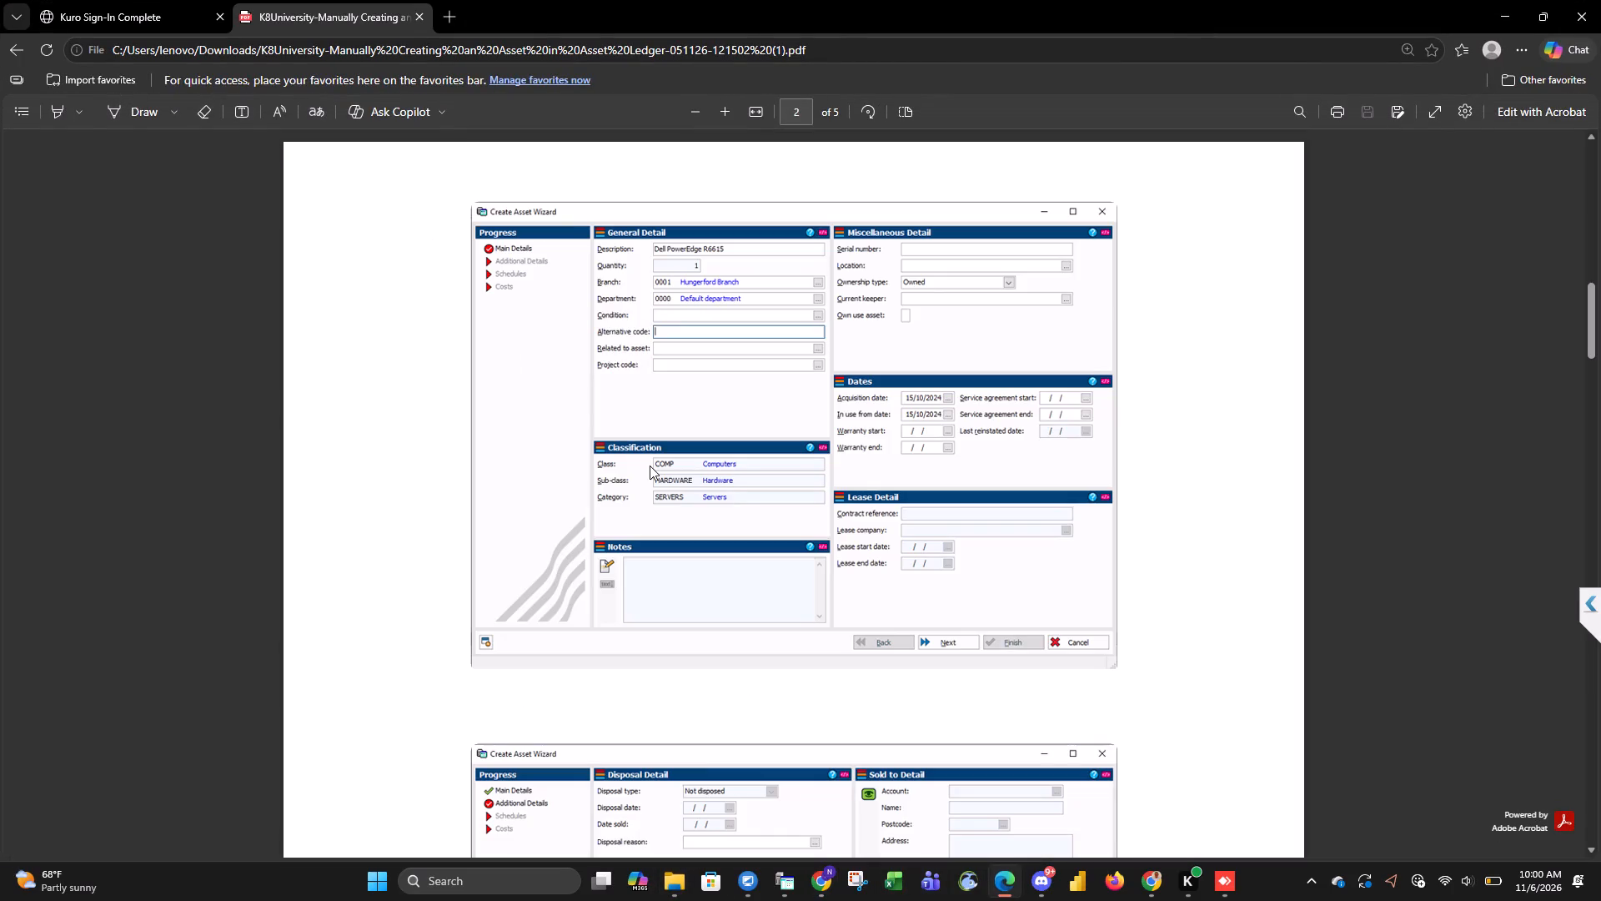
scroll(650, 466, down, 3)
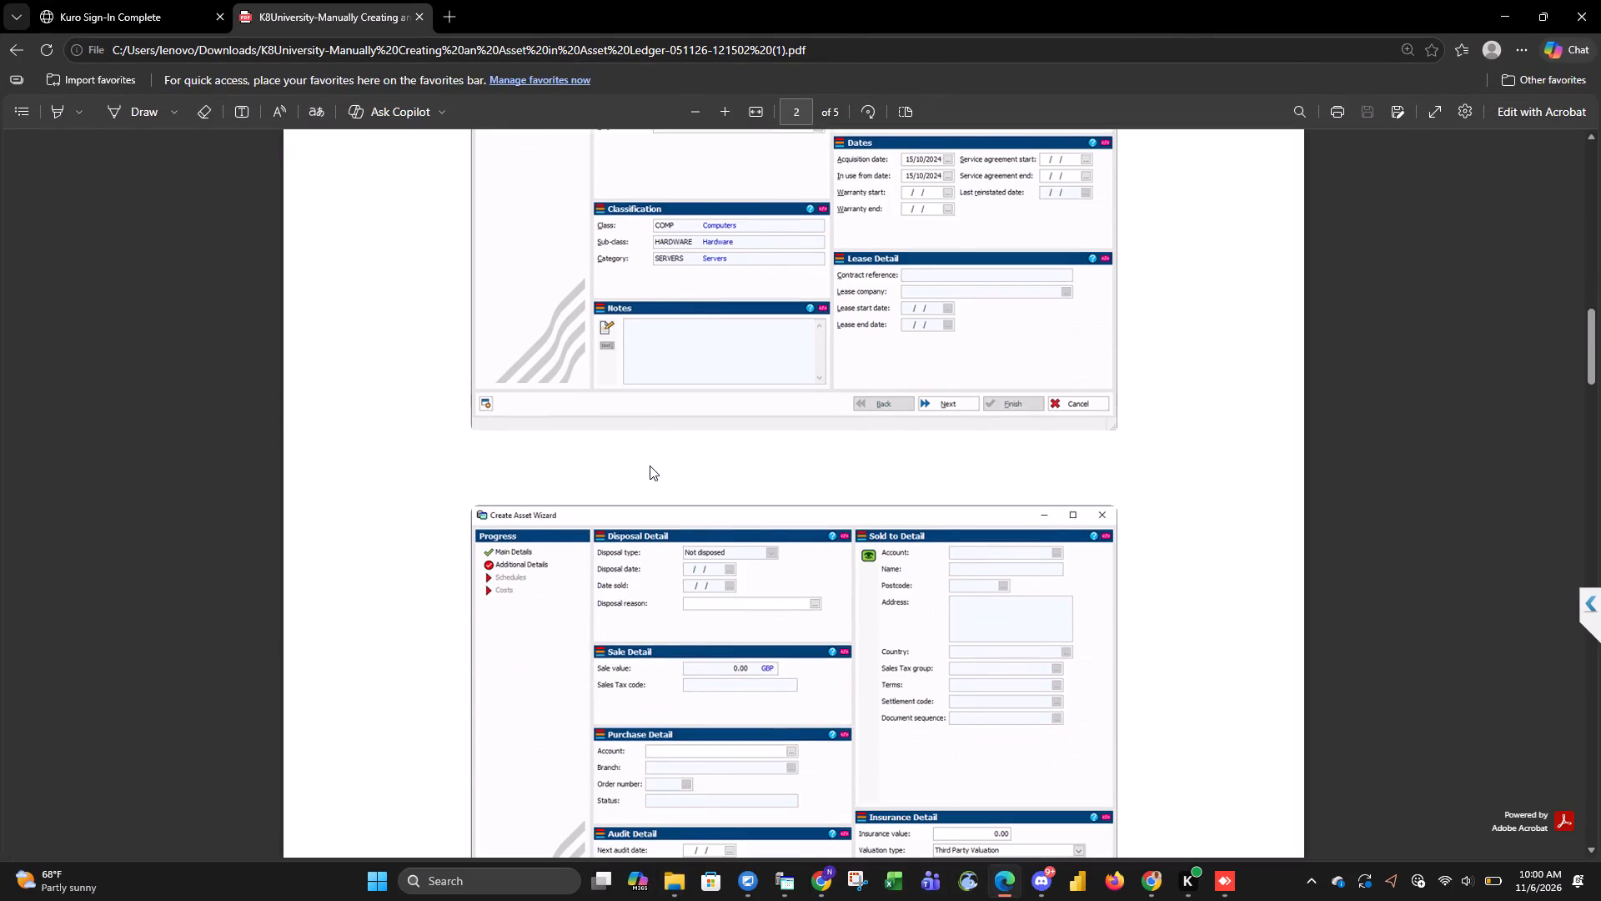
scroll(650, 466, up, 3)
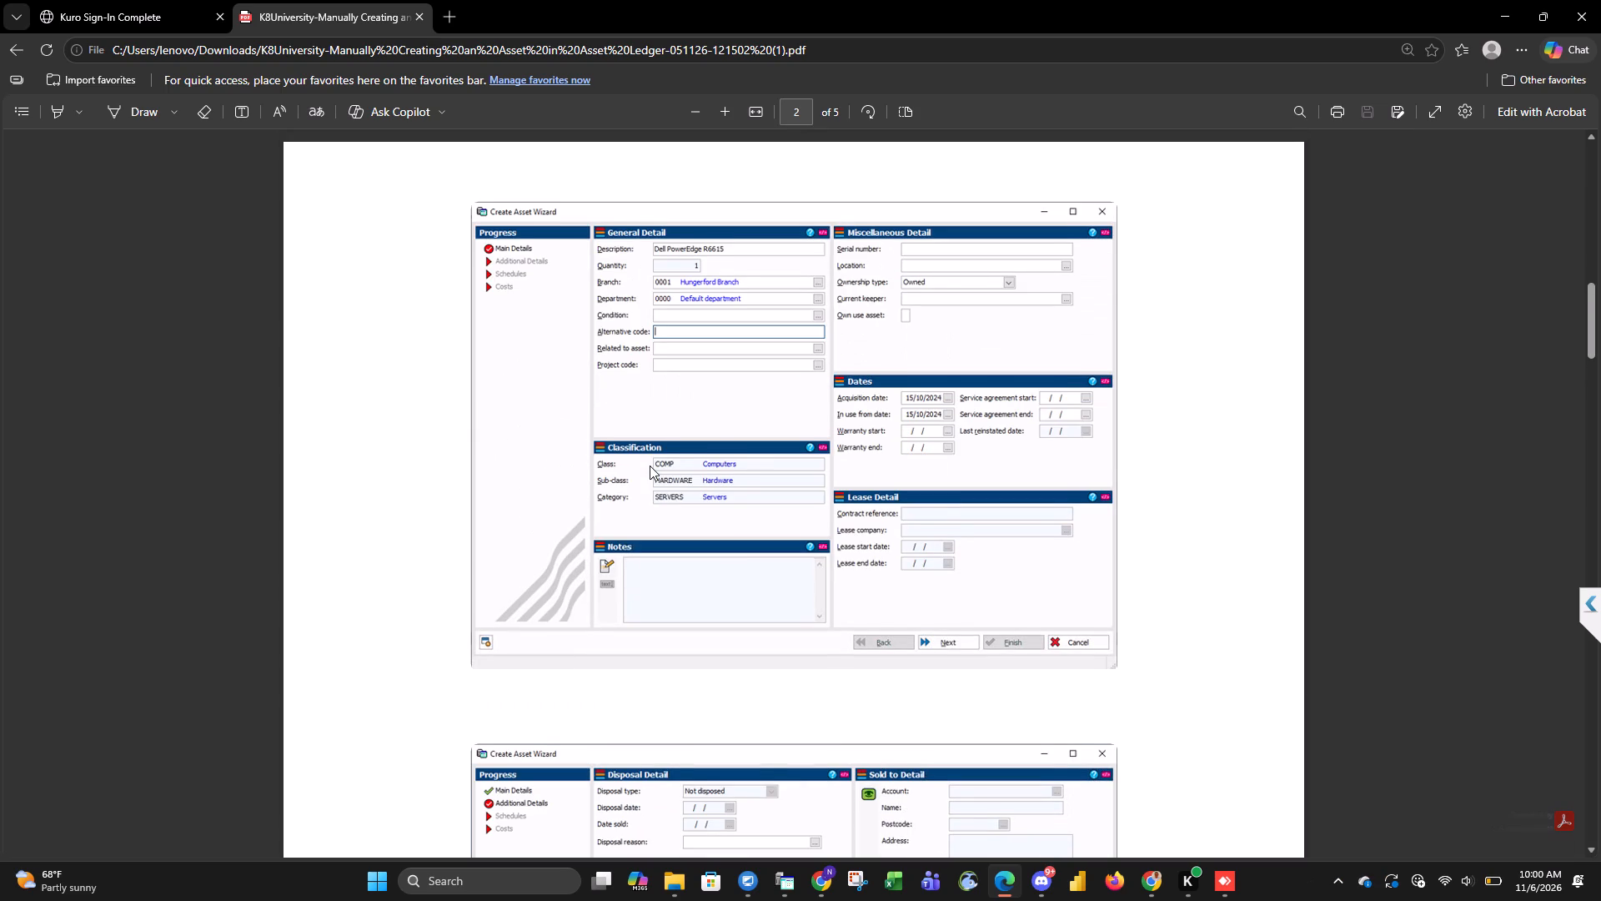
Examine the PDF guide's Additional Details and Schedules examples, comparing them with the open Create Asset Wizard.
scroll(650, 466, down, 5)
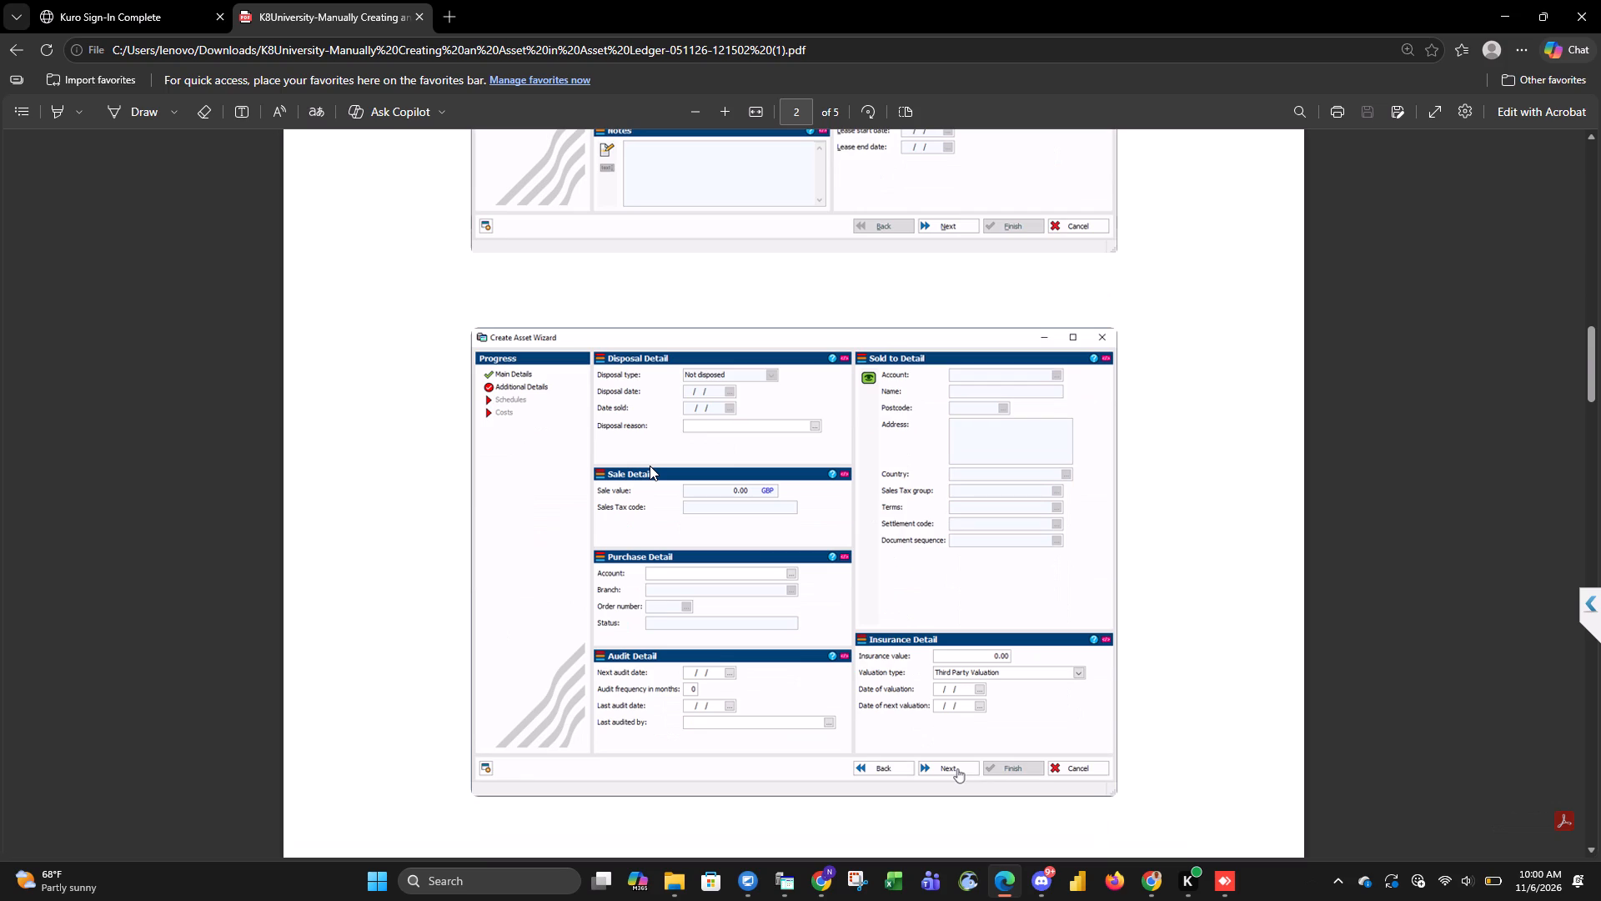
scroll(650, 466, down, 4)
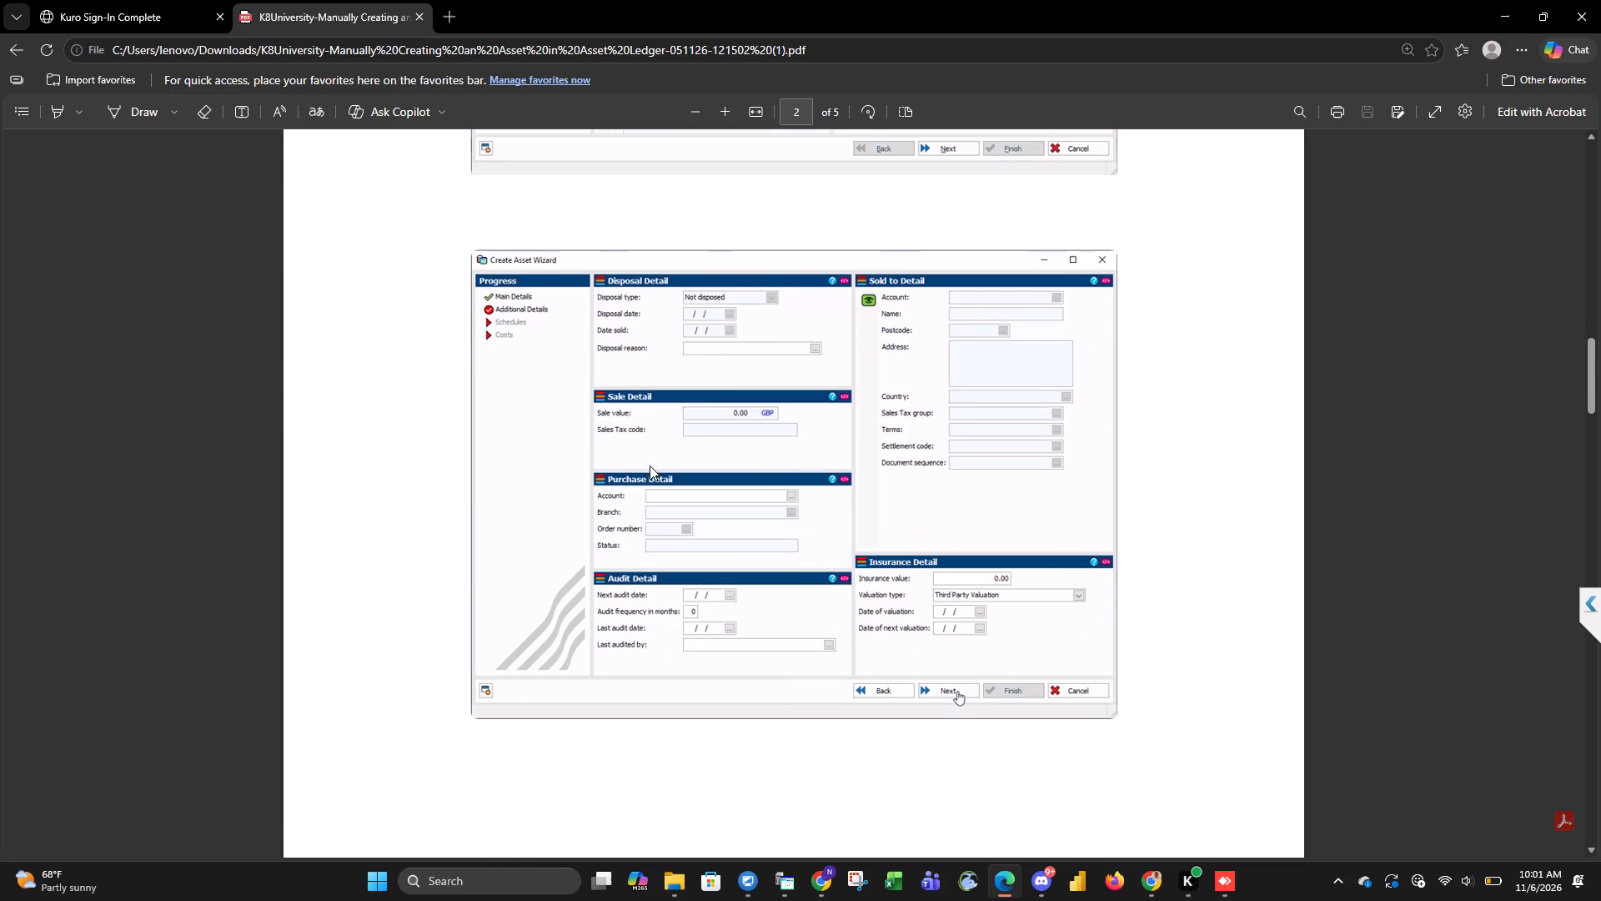
scroll(650, 466, down, 5)
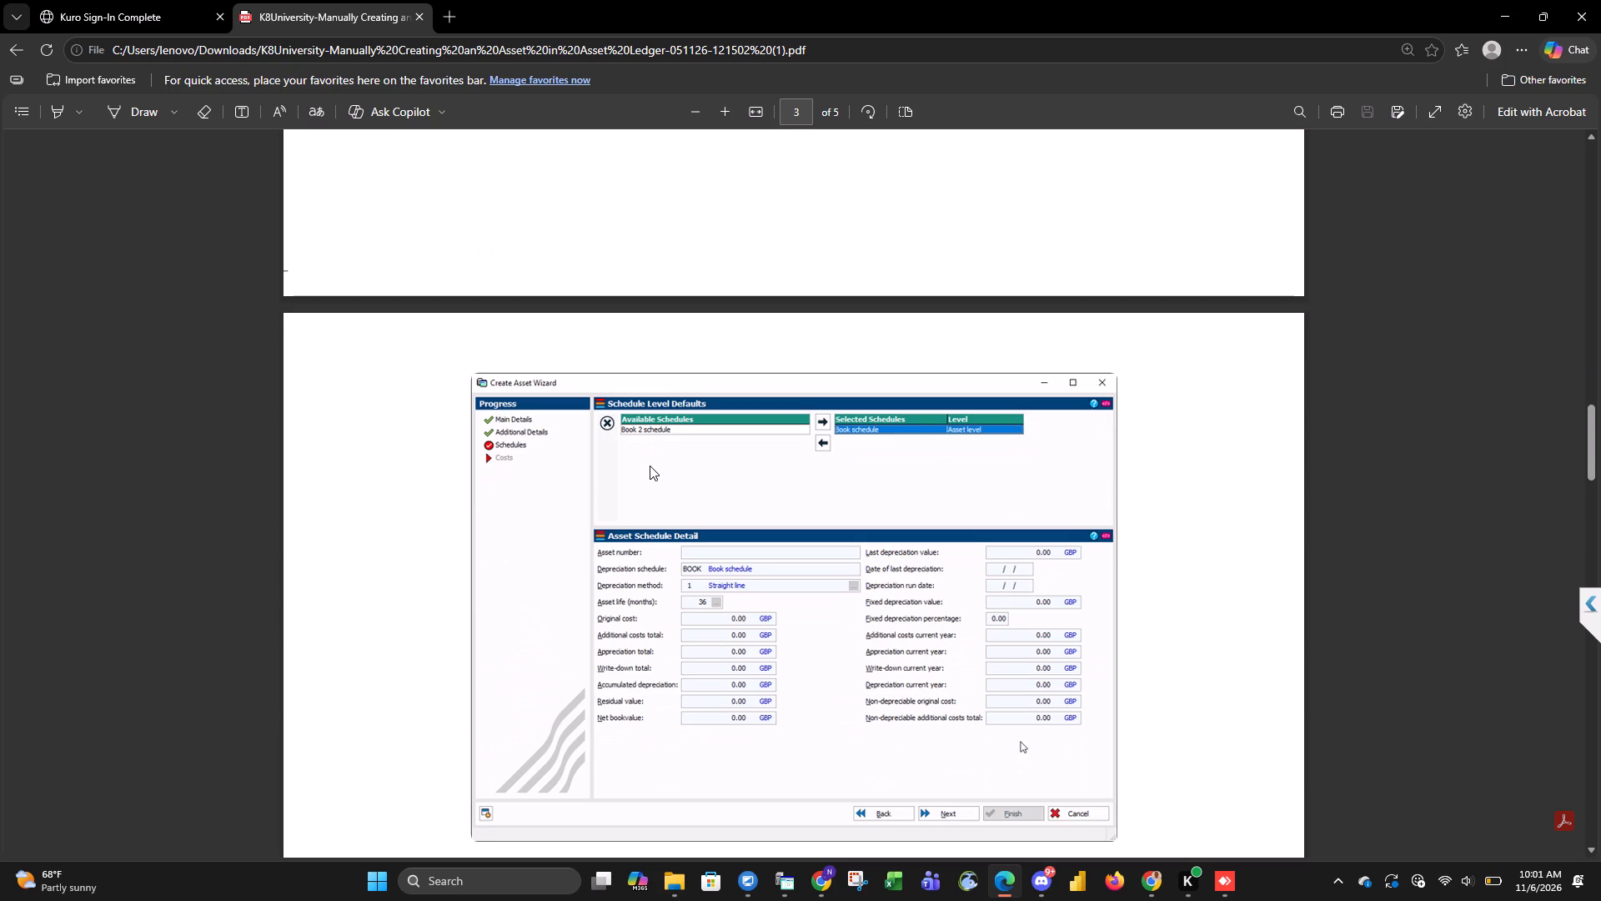
key(alt+Tab)
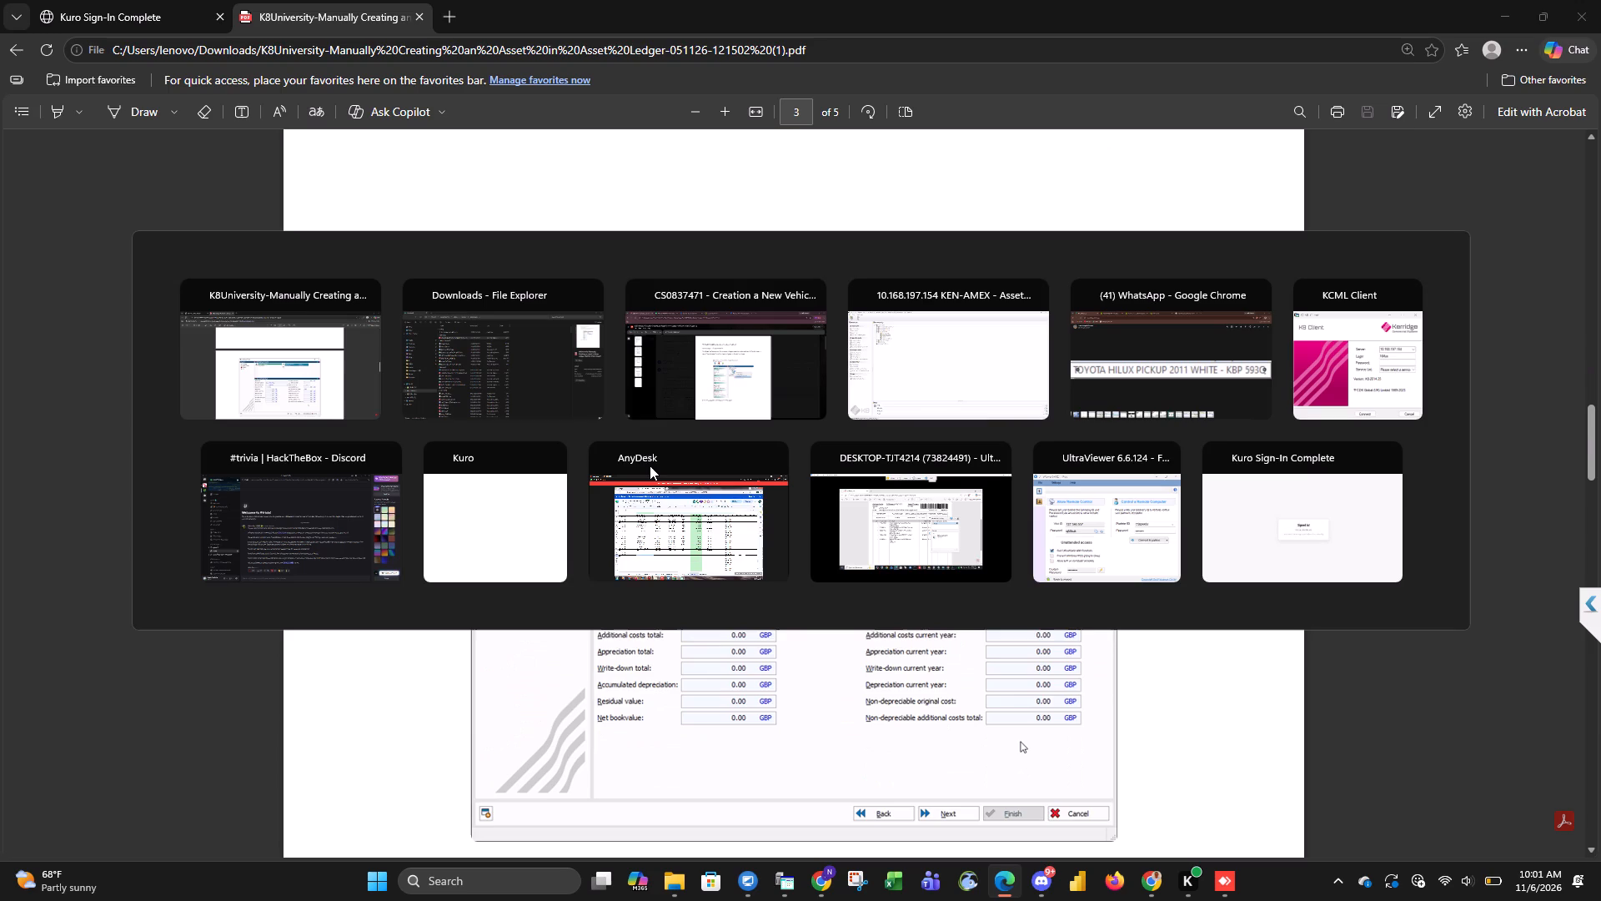
key(alt+Tab)
key(alt+Tab)
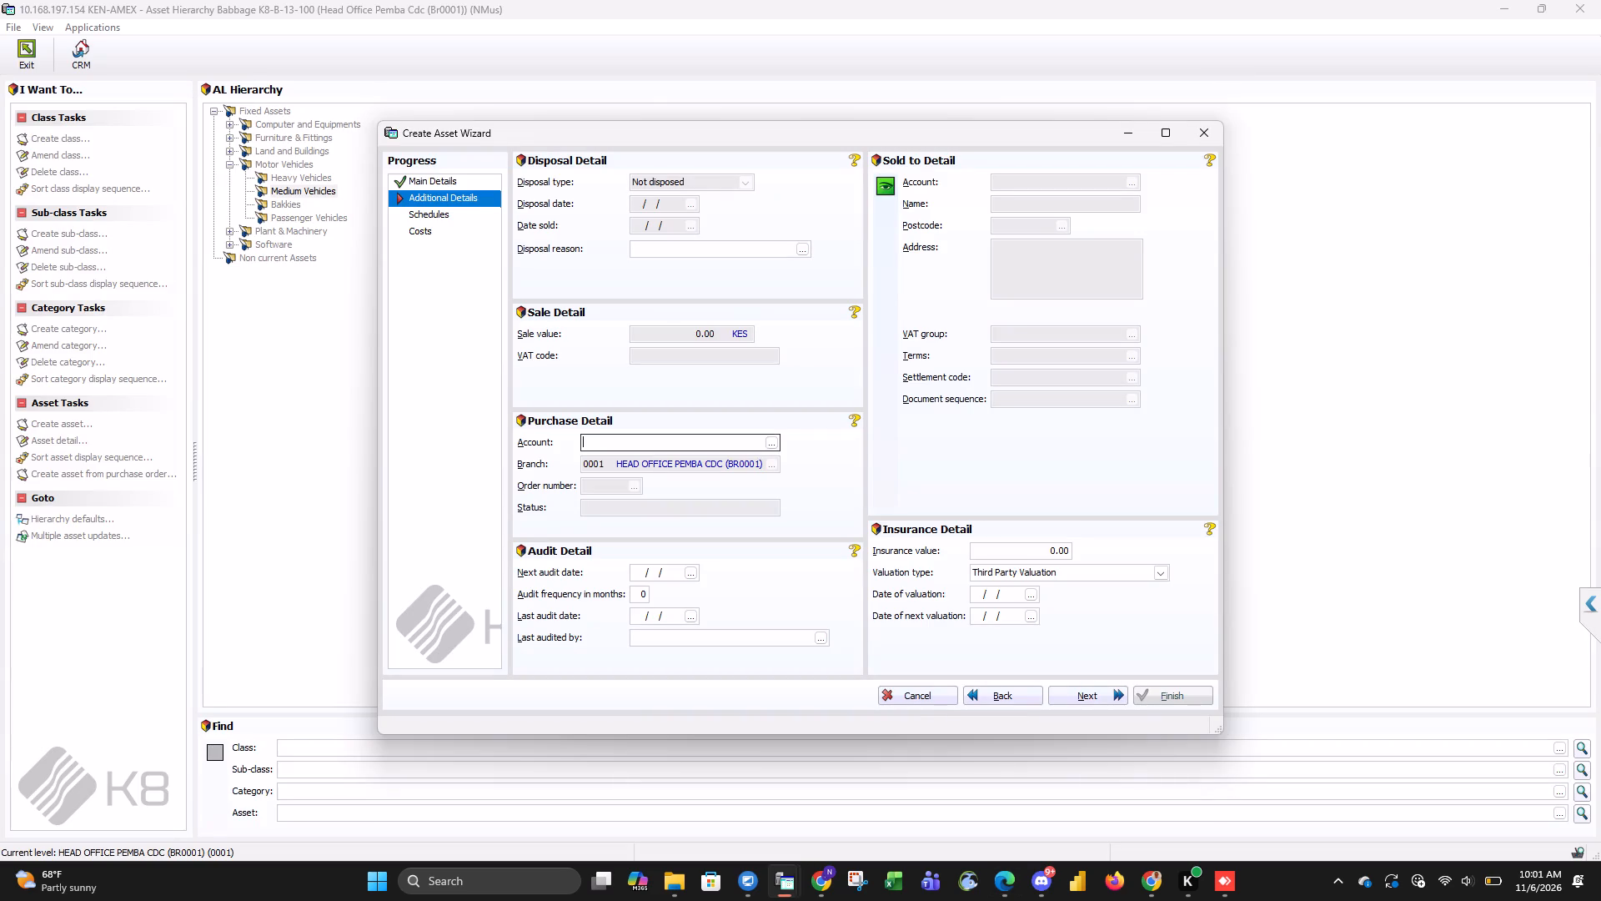
key(alt+Tab)
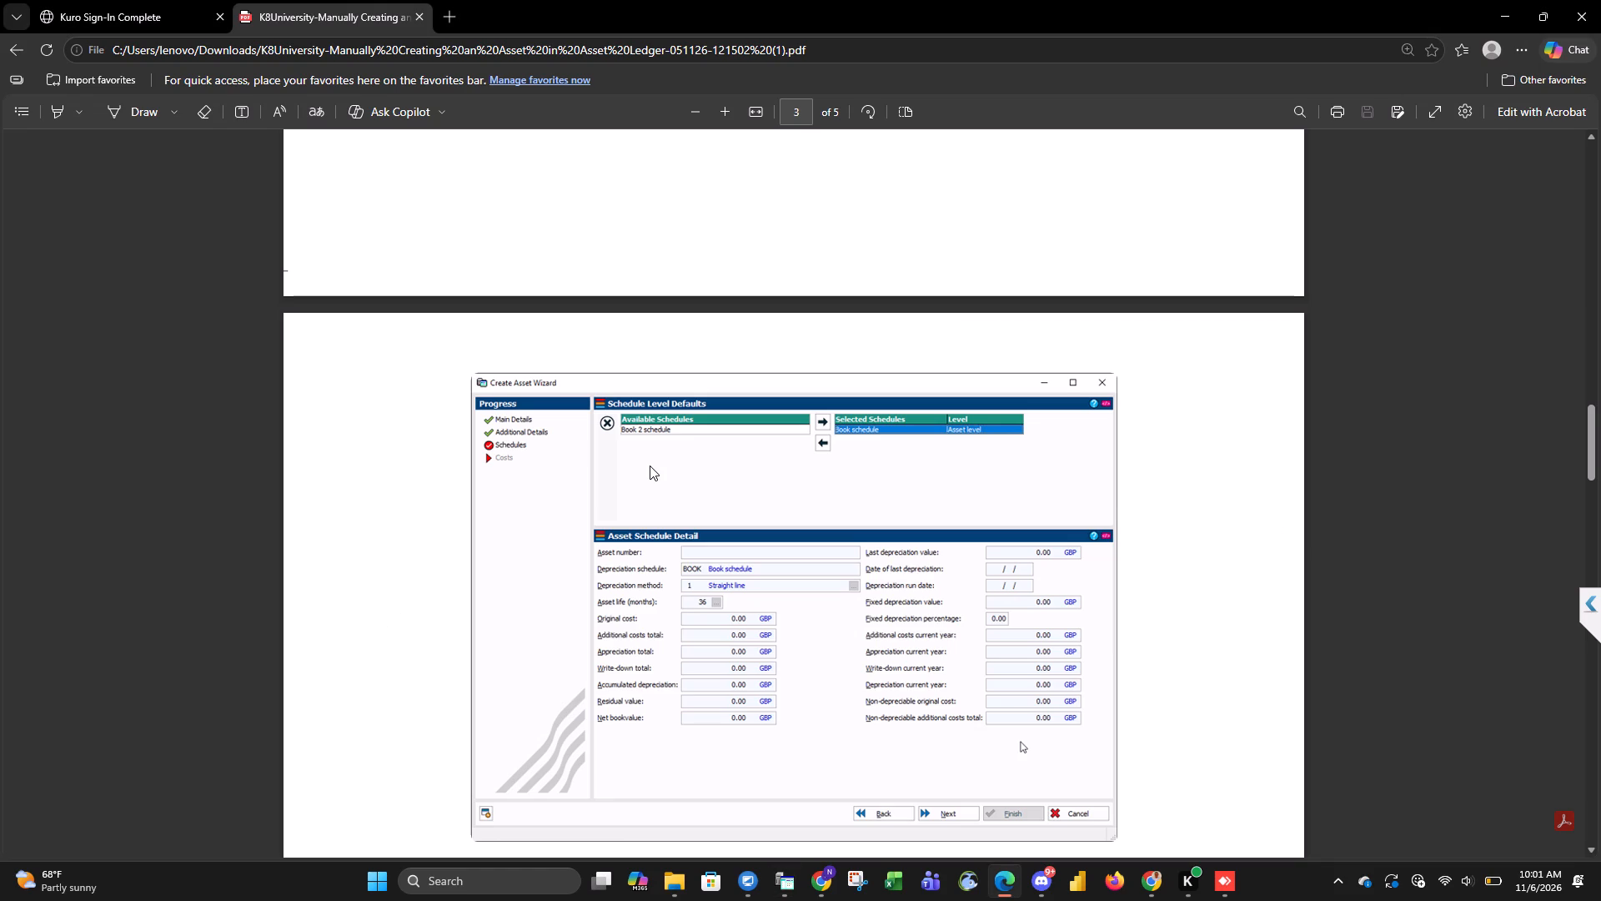
scroll(650, 466, up, 10)
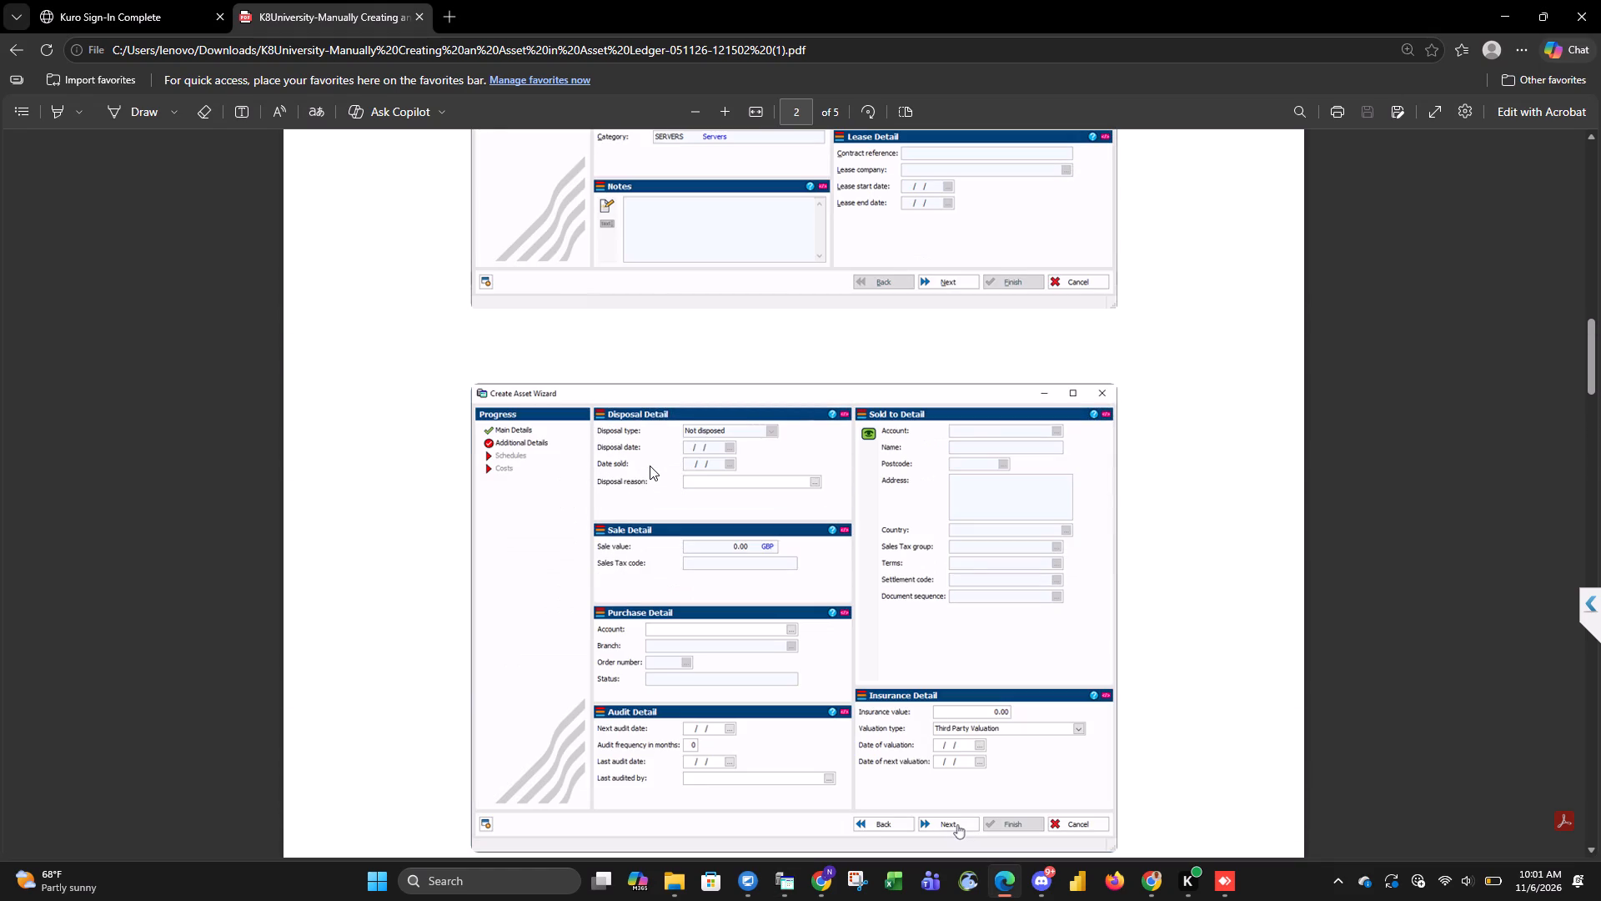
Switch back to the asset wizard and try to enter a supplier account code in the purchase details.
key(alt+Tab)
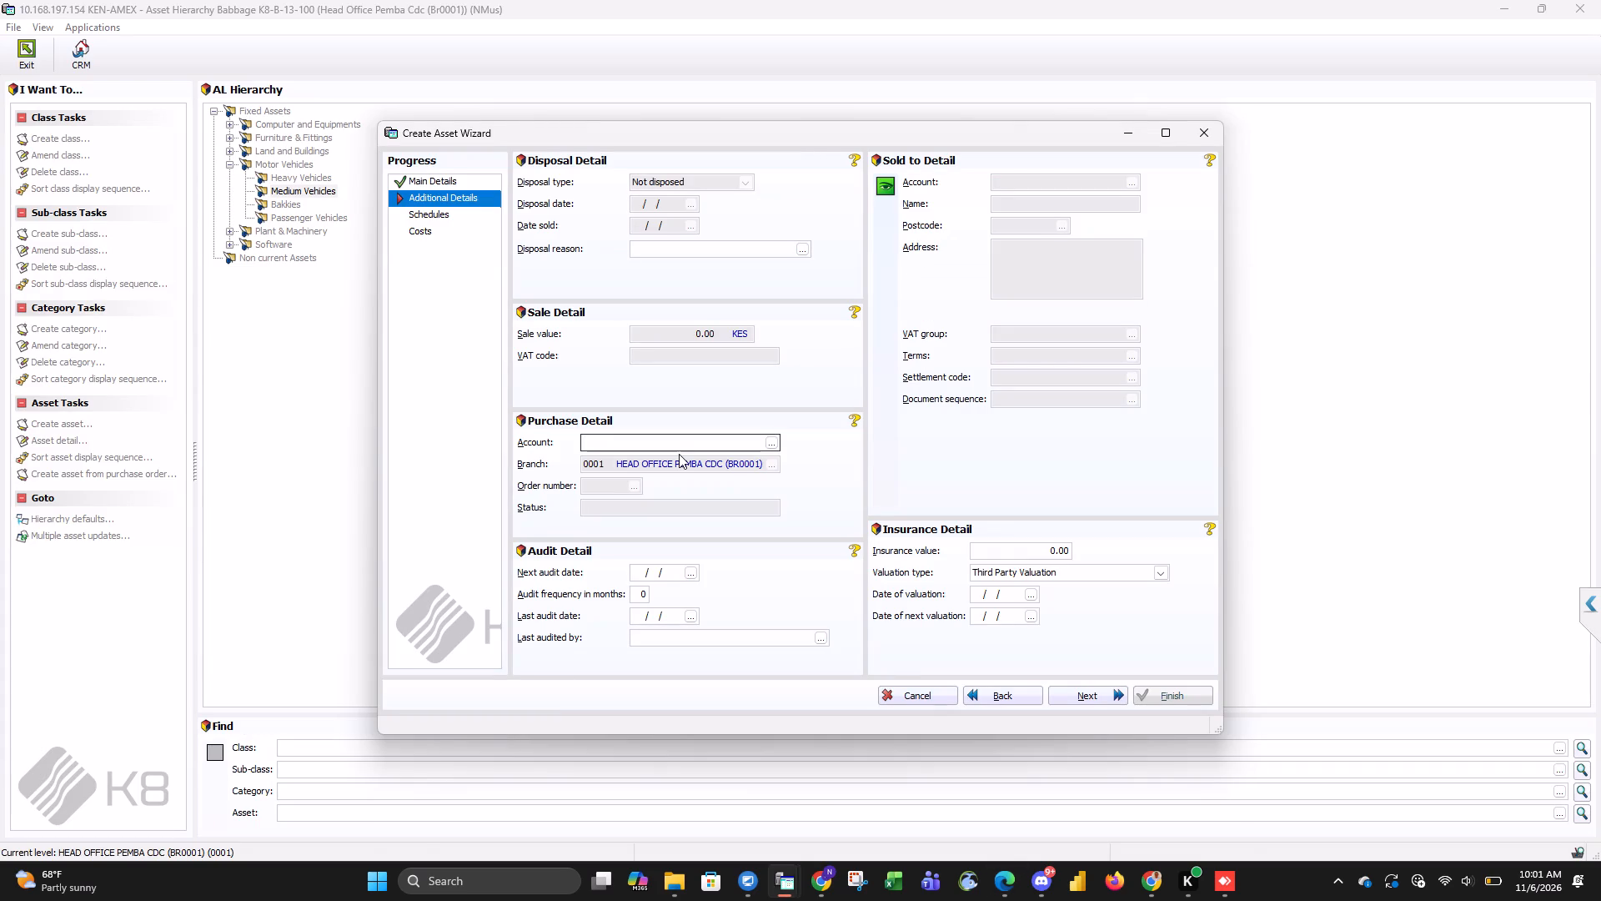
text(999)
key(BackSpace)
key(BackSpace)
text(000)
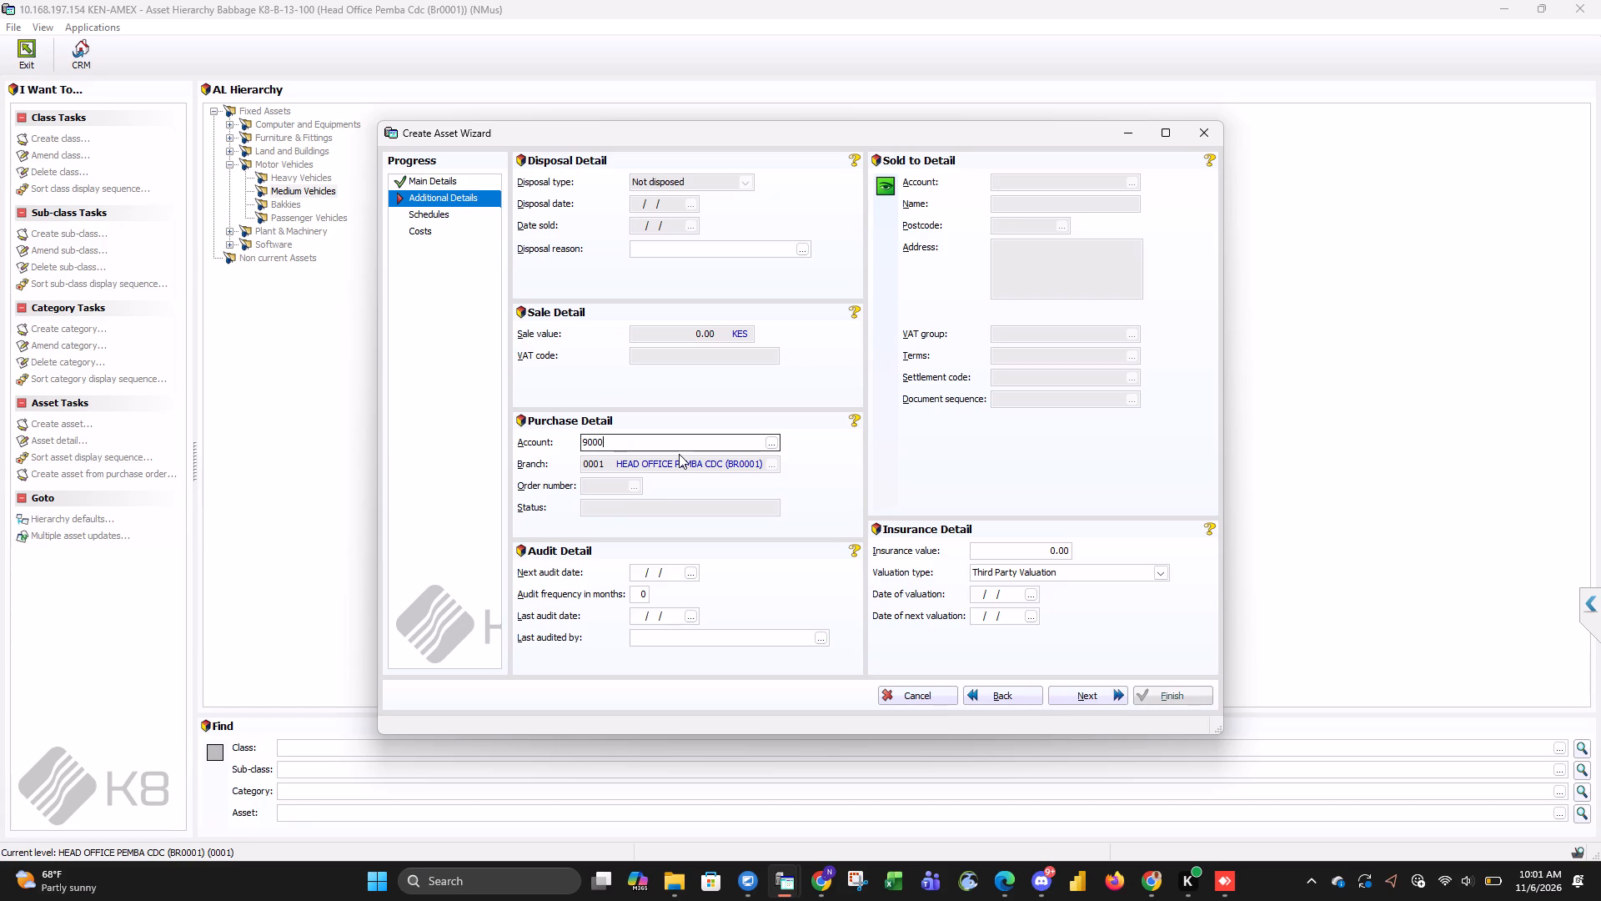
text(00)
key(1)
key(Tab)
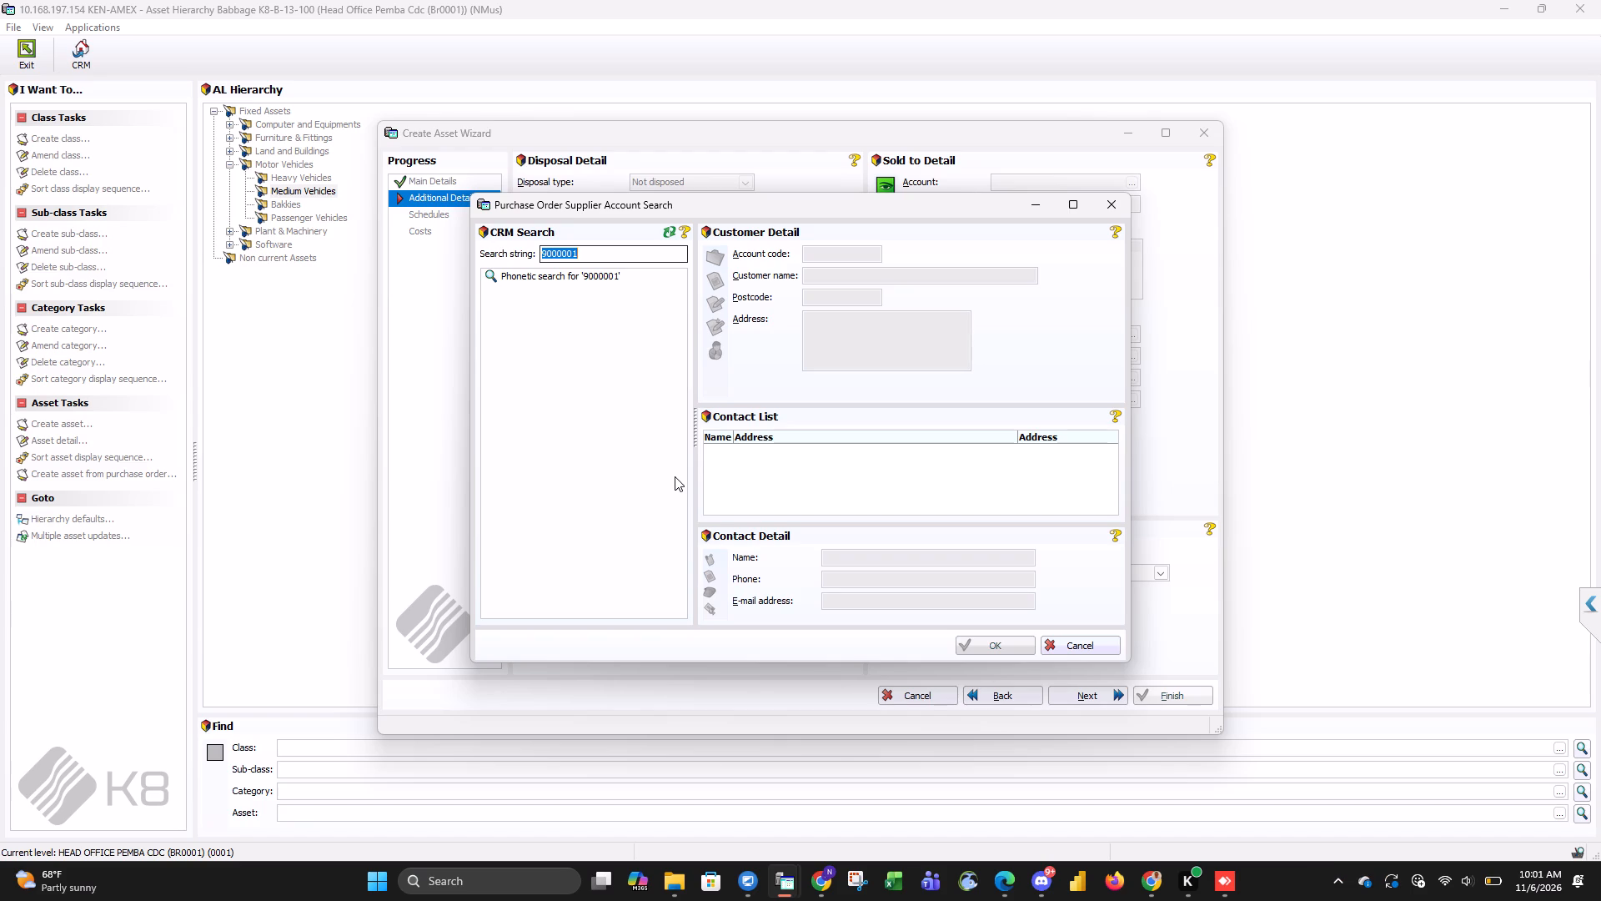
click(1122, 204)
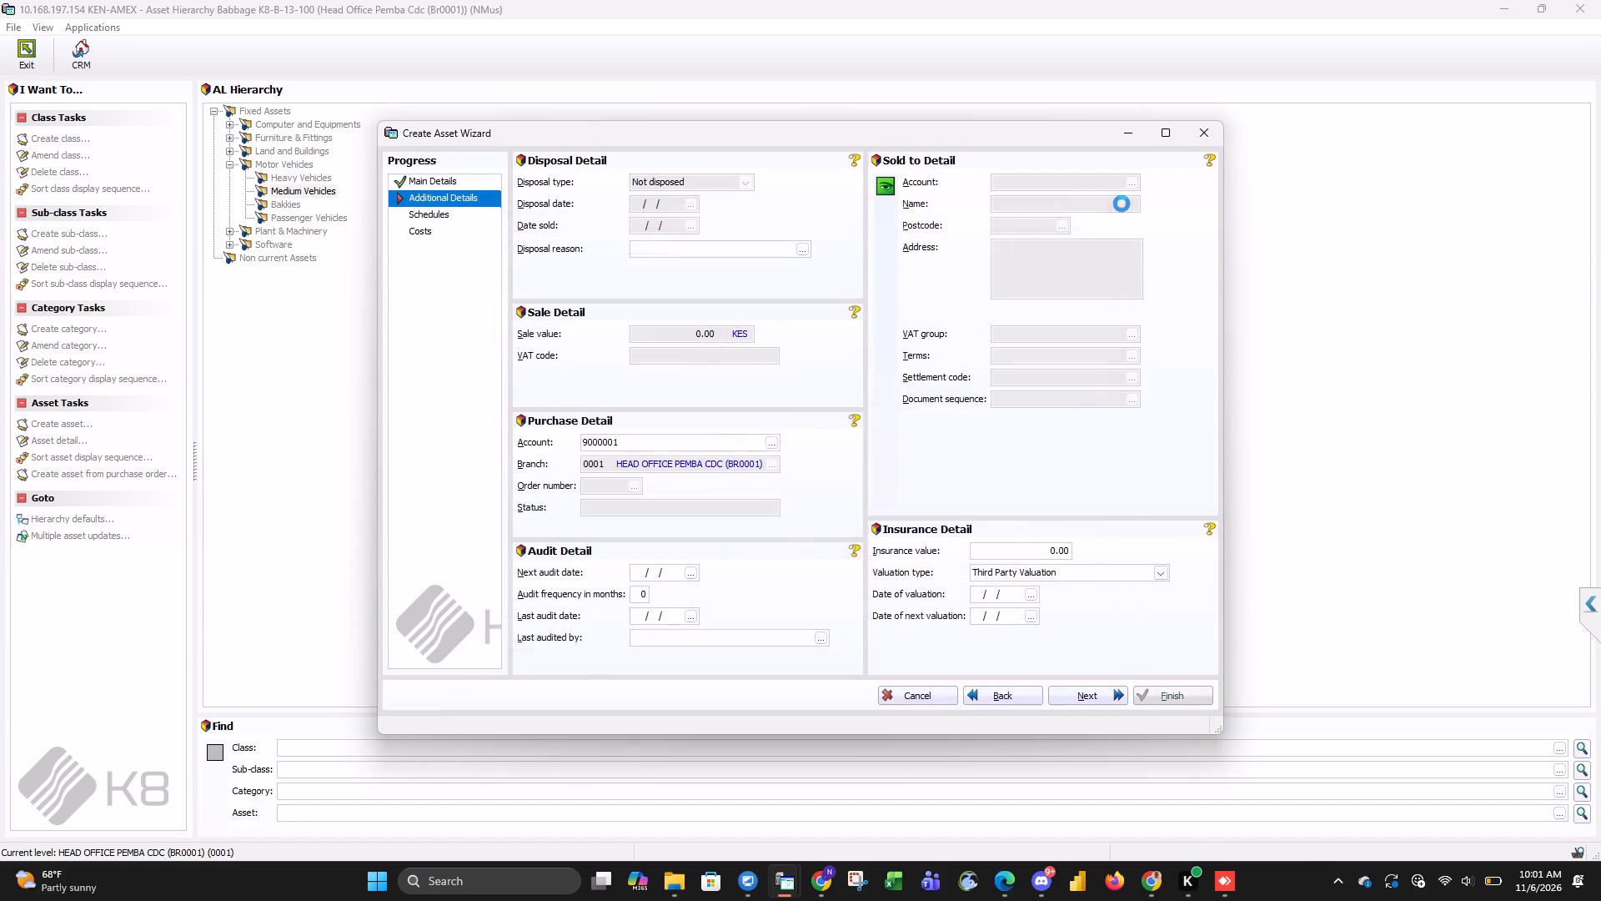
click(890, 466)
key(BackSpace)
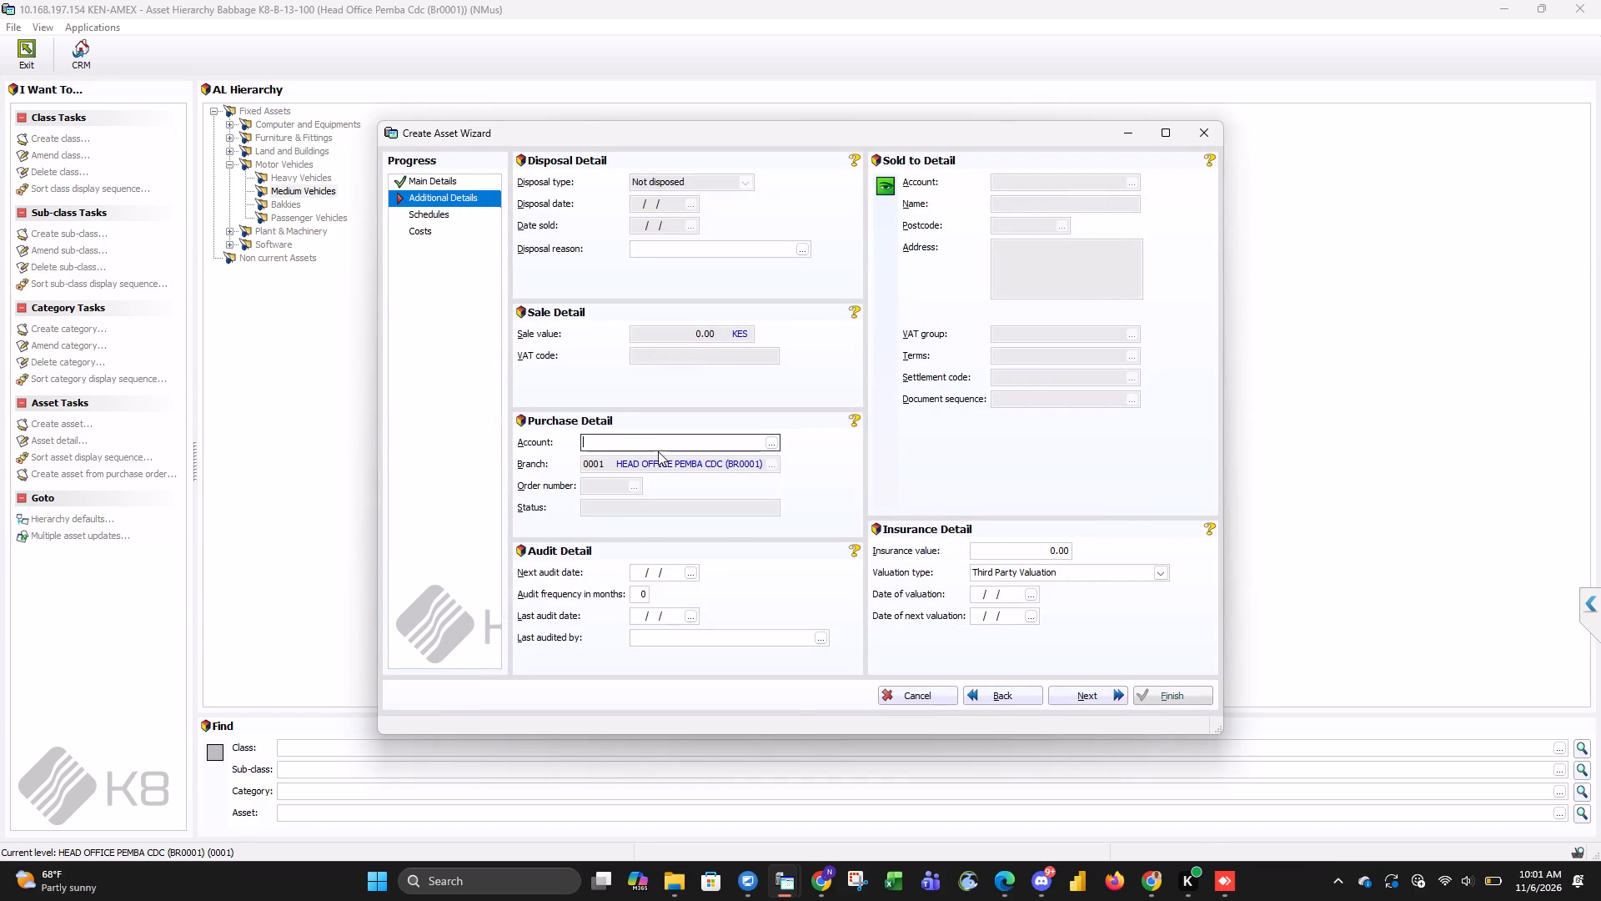
Leave the additional details at their defaults with no purchase account and advance the wizard to the Schedules stage.
key(Tab)
key(Tab)
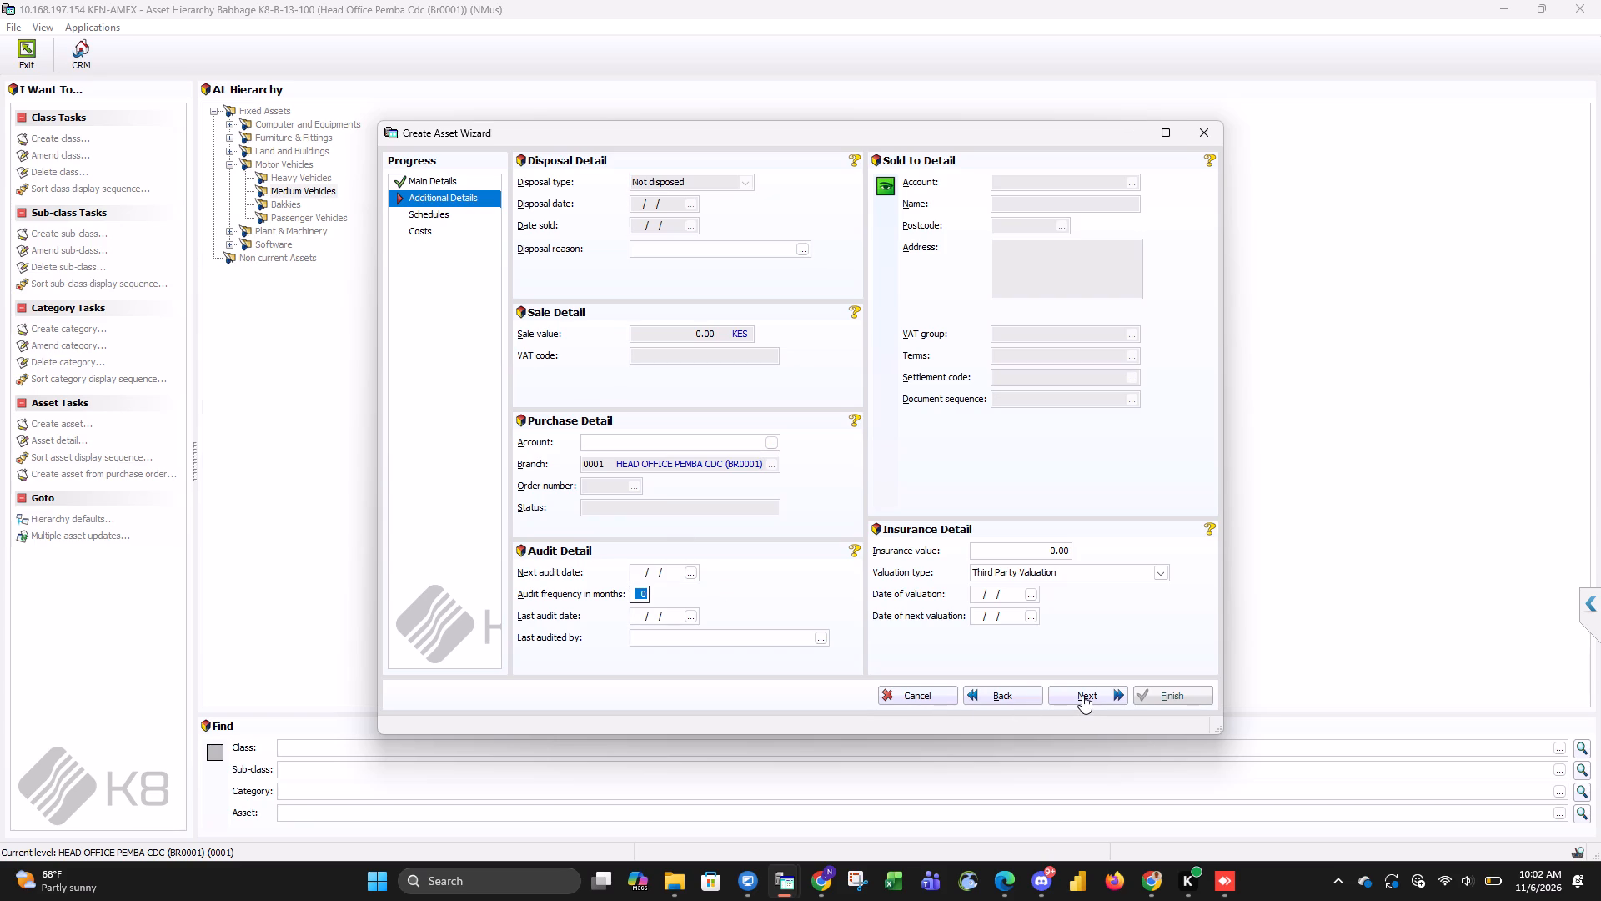
click(1087, 694)
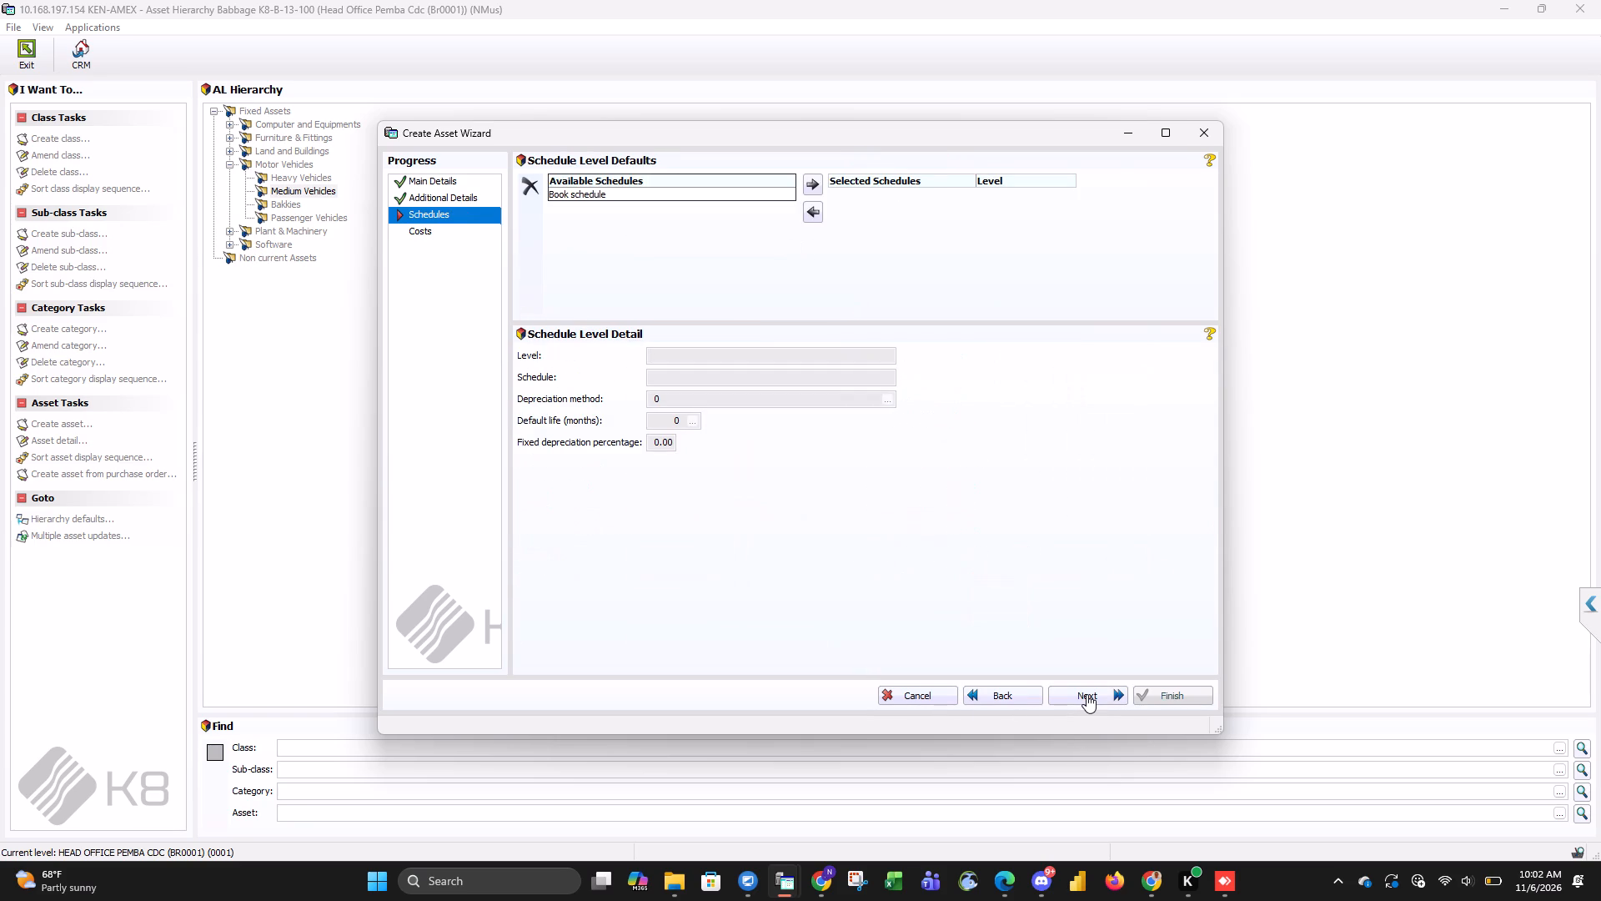
click(1008, 695)
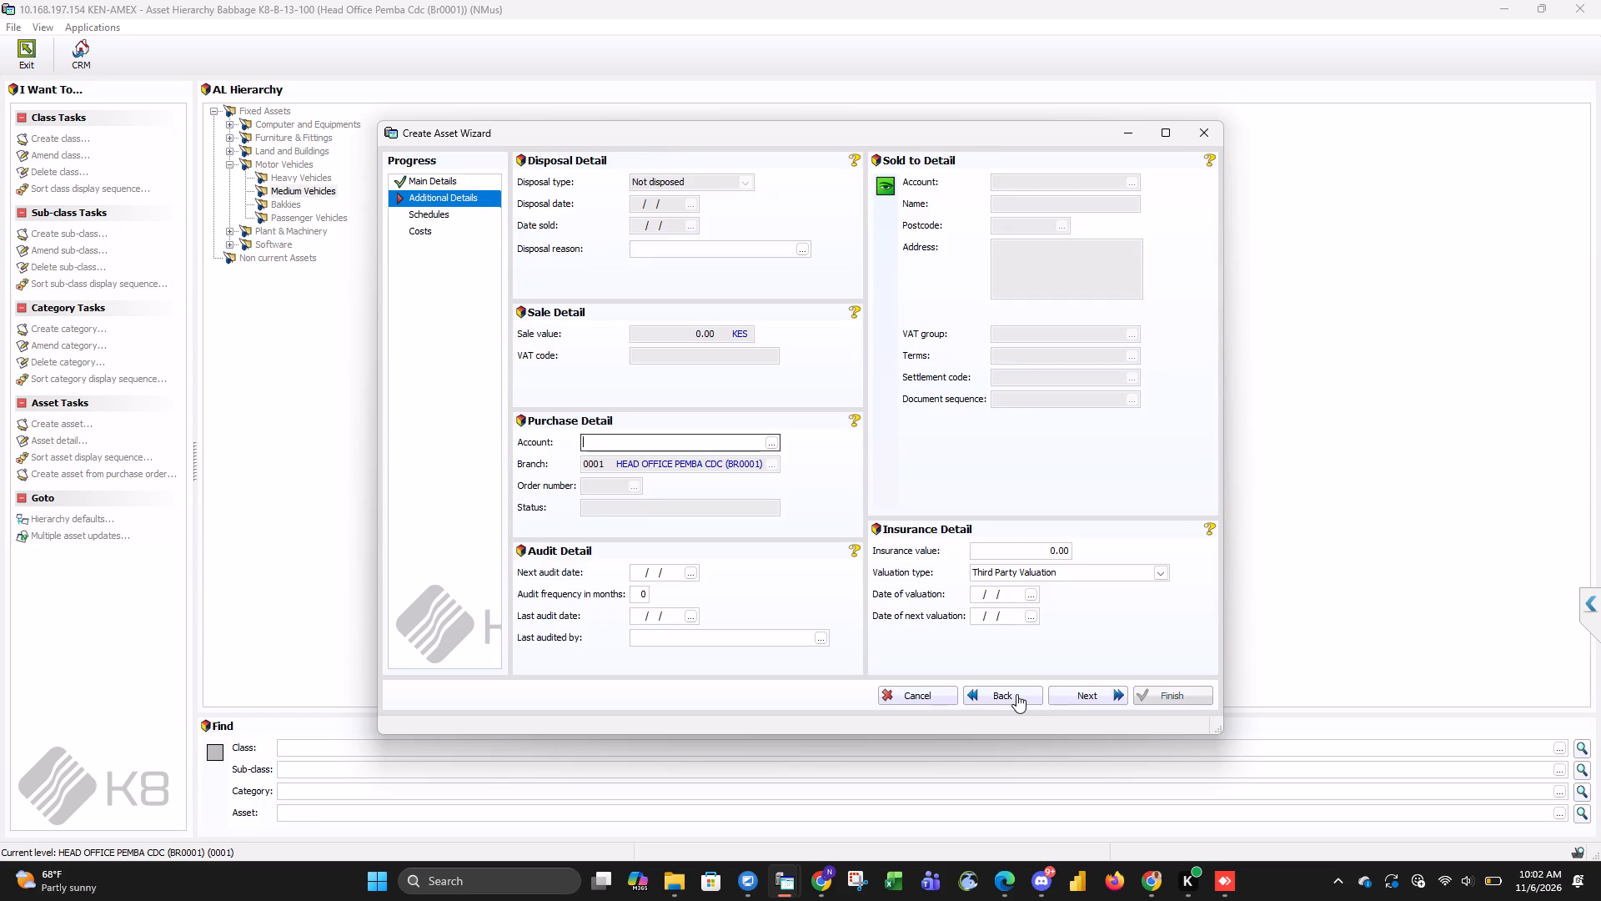
click(1082, 694)
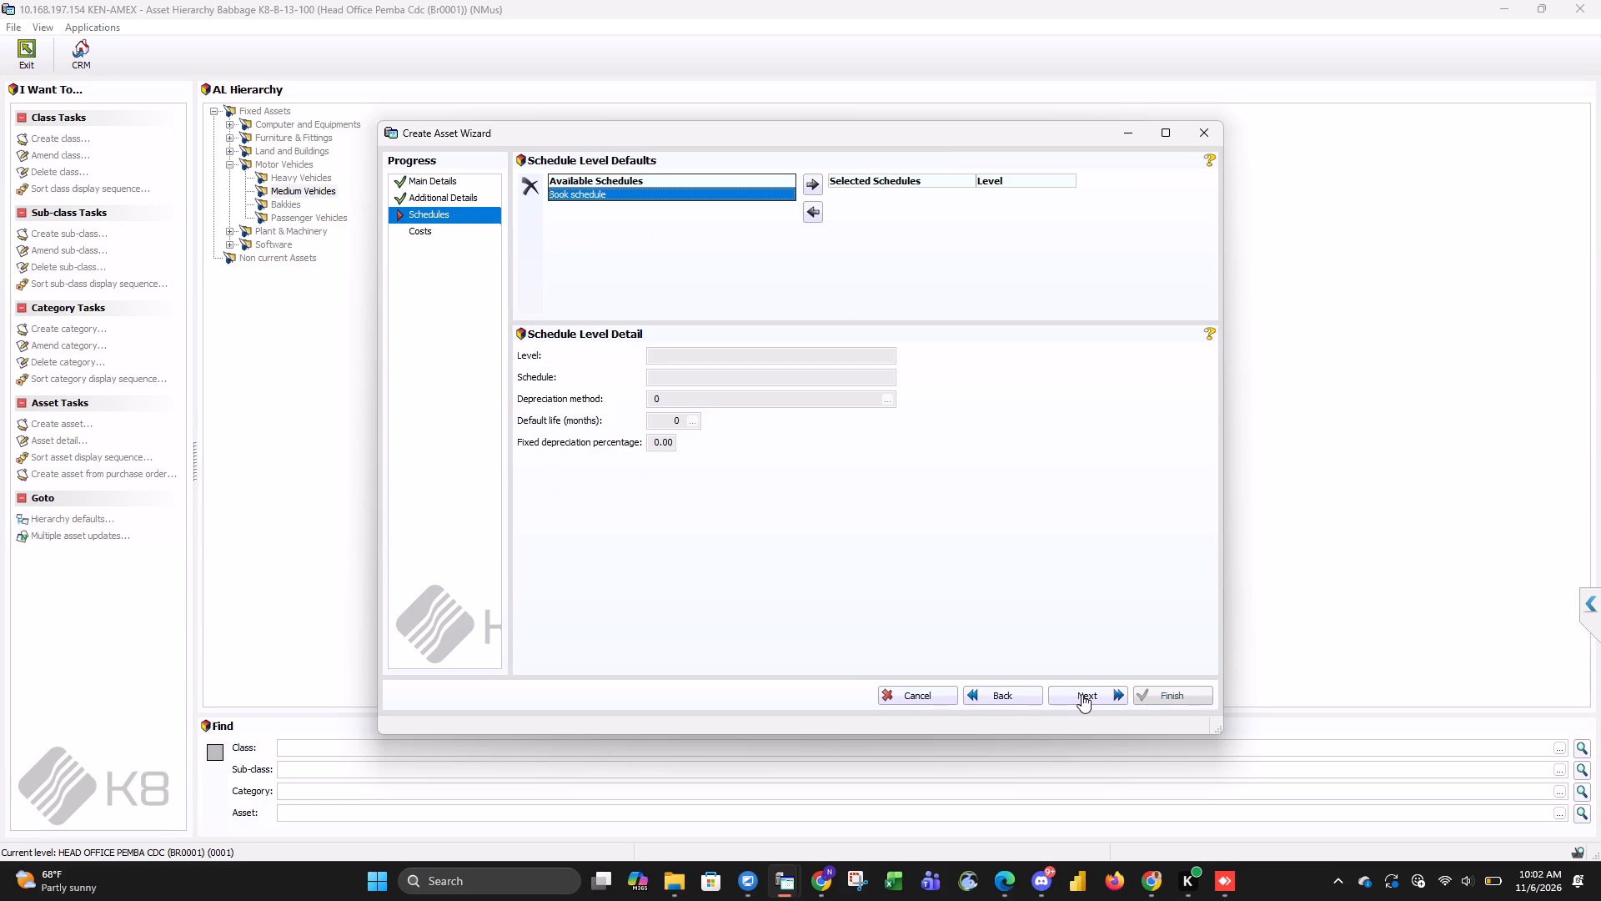
Read the PDF guide's instructions for the Schedules stage, adding an asset cost and finishing the asset creation.
key(alt+Tab)
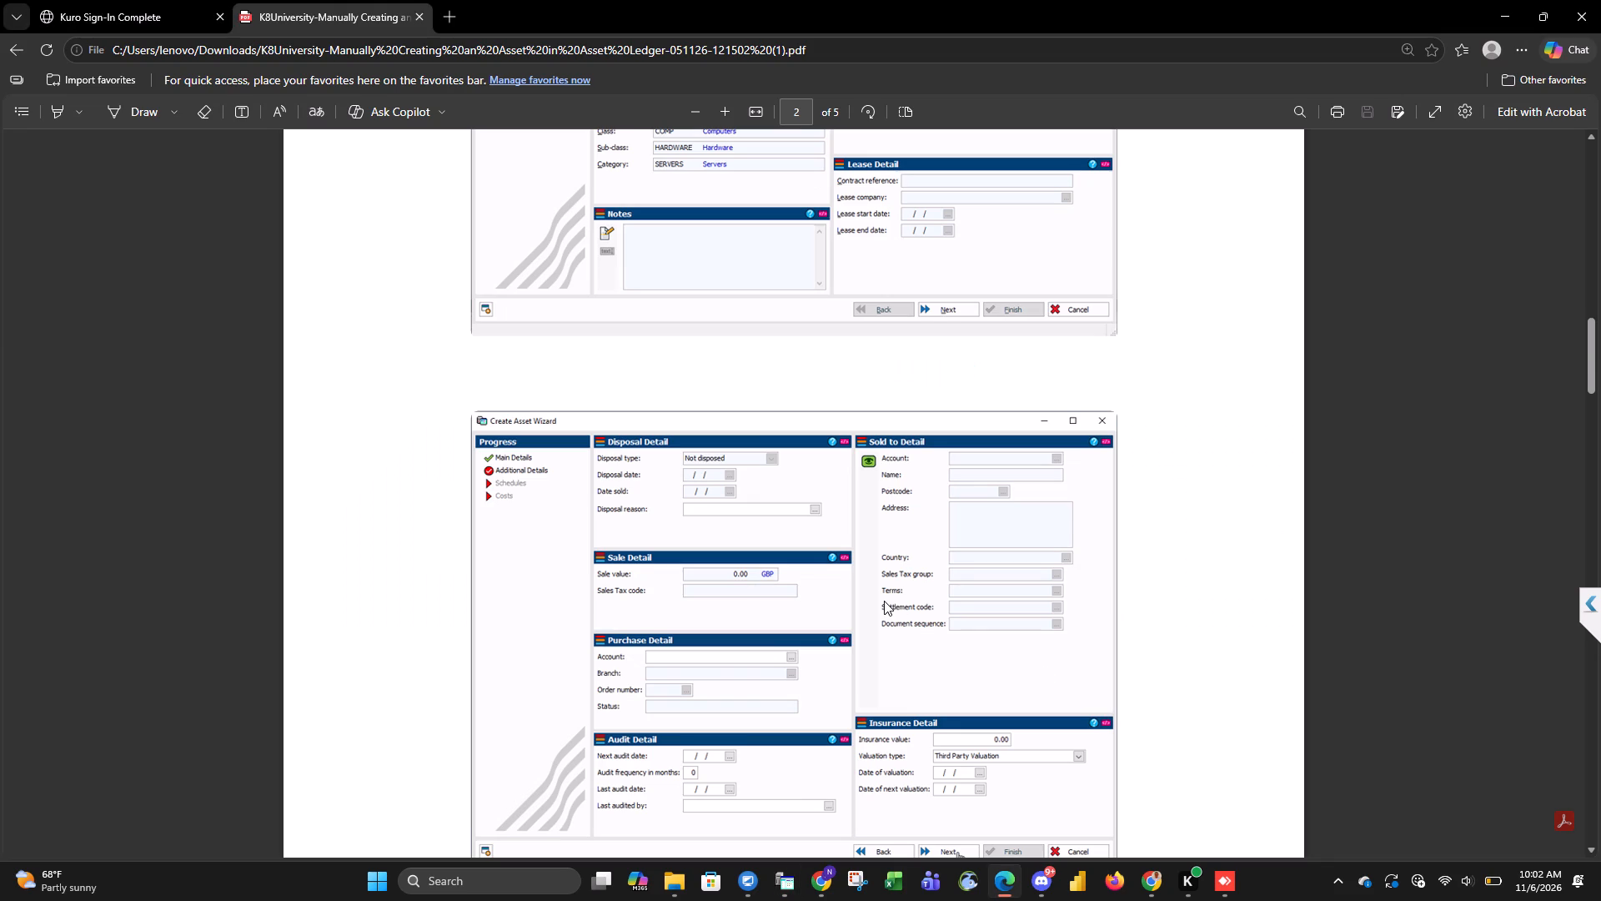
scroll(884, 601, down, 10)
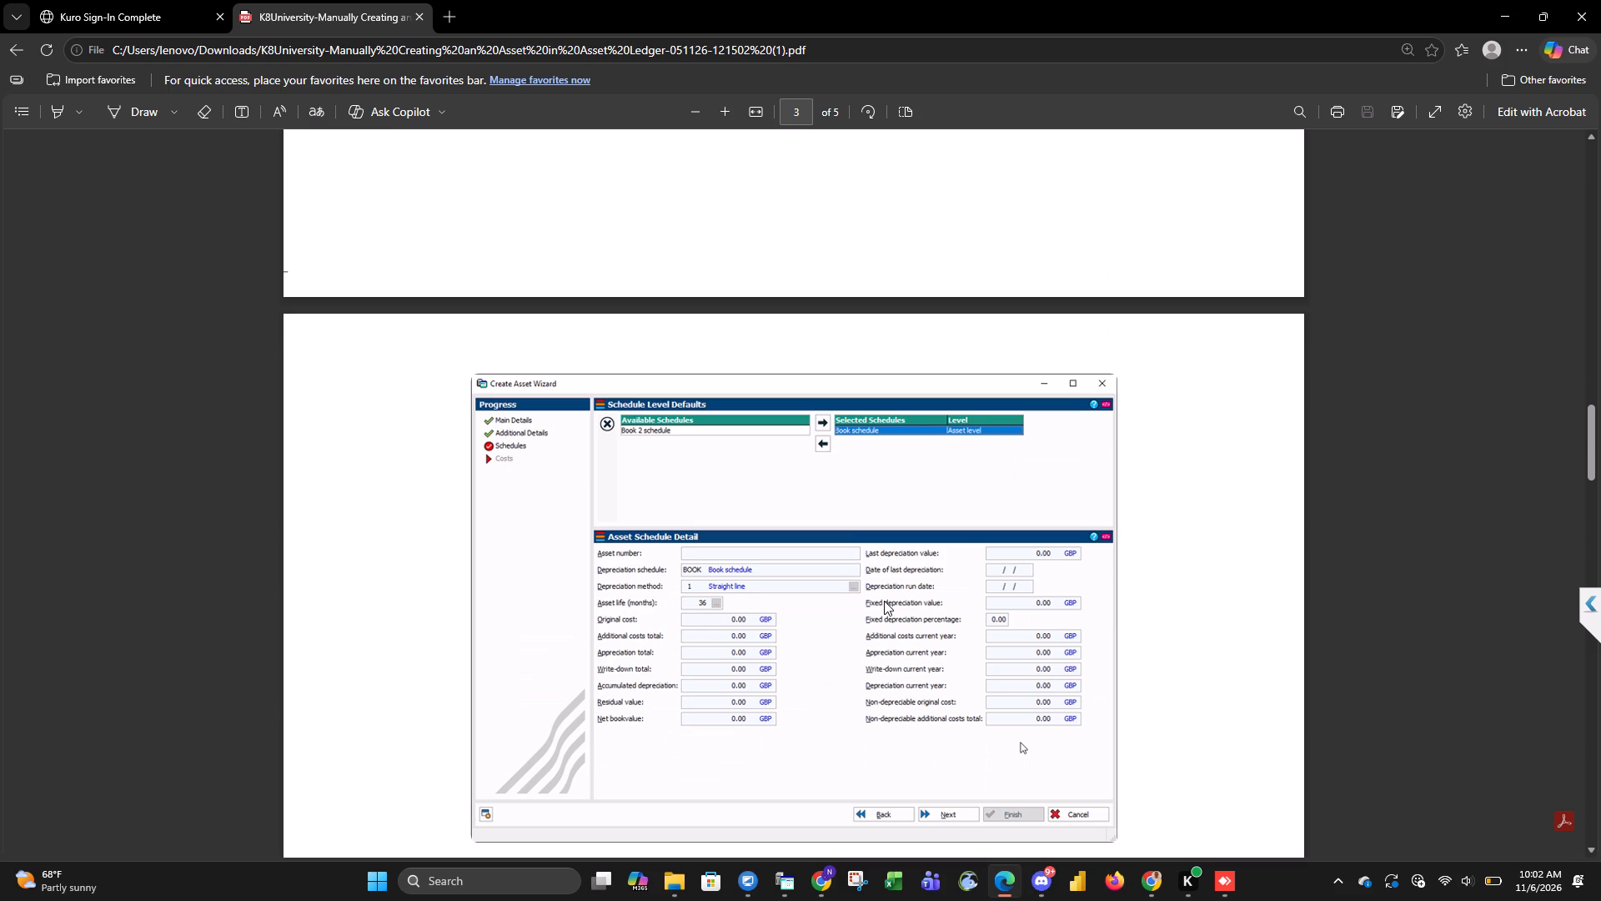
scroll(884, 601, down, 4)
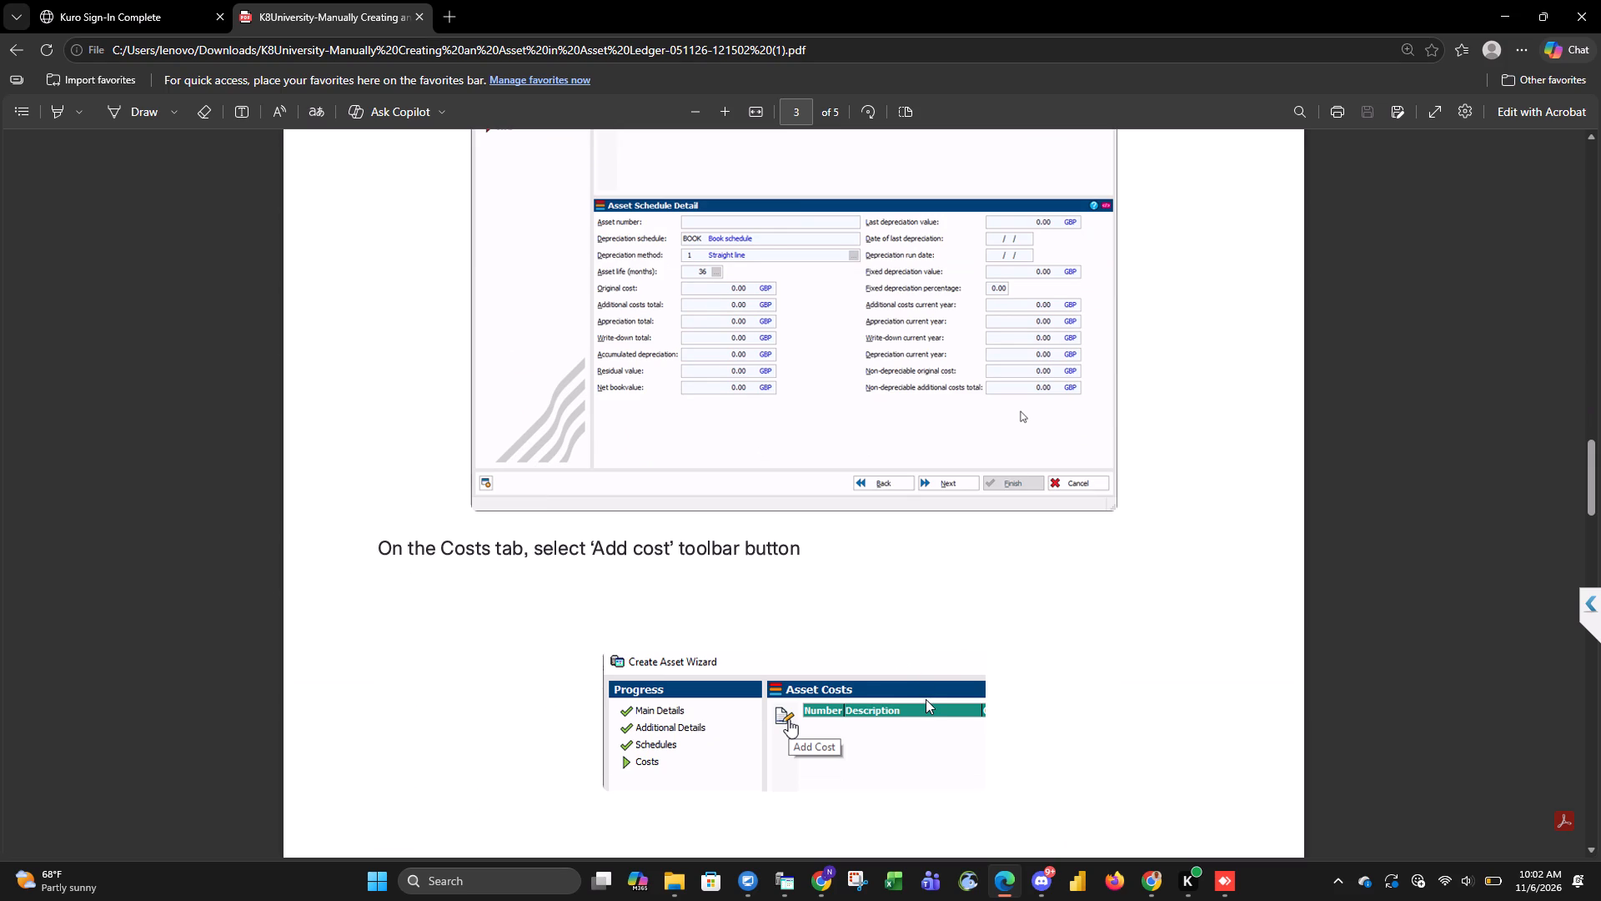
scroll(926, 699, down, 4)
scroll(926, 699, up, 1)
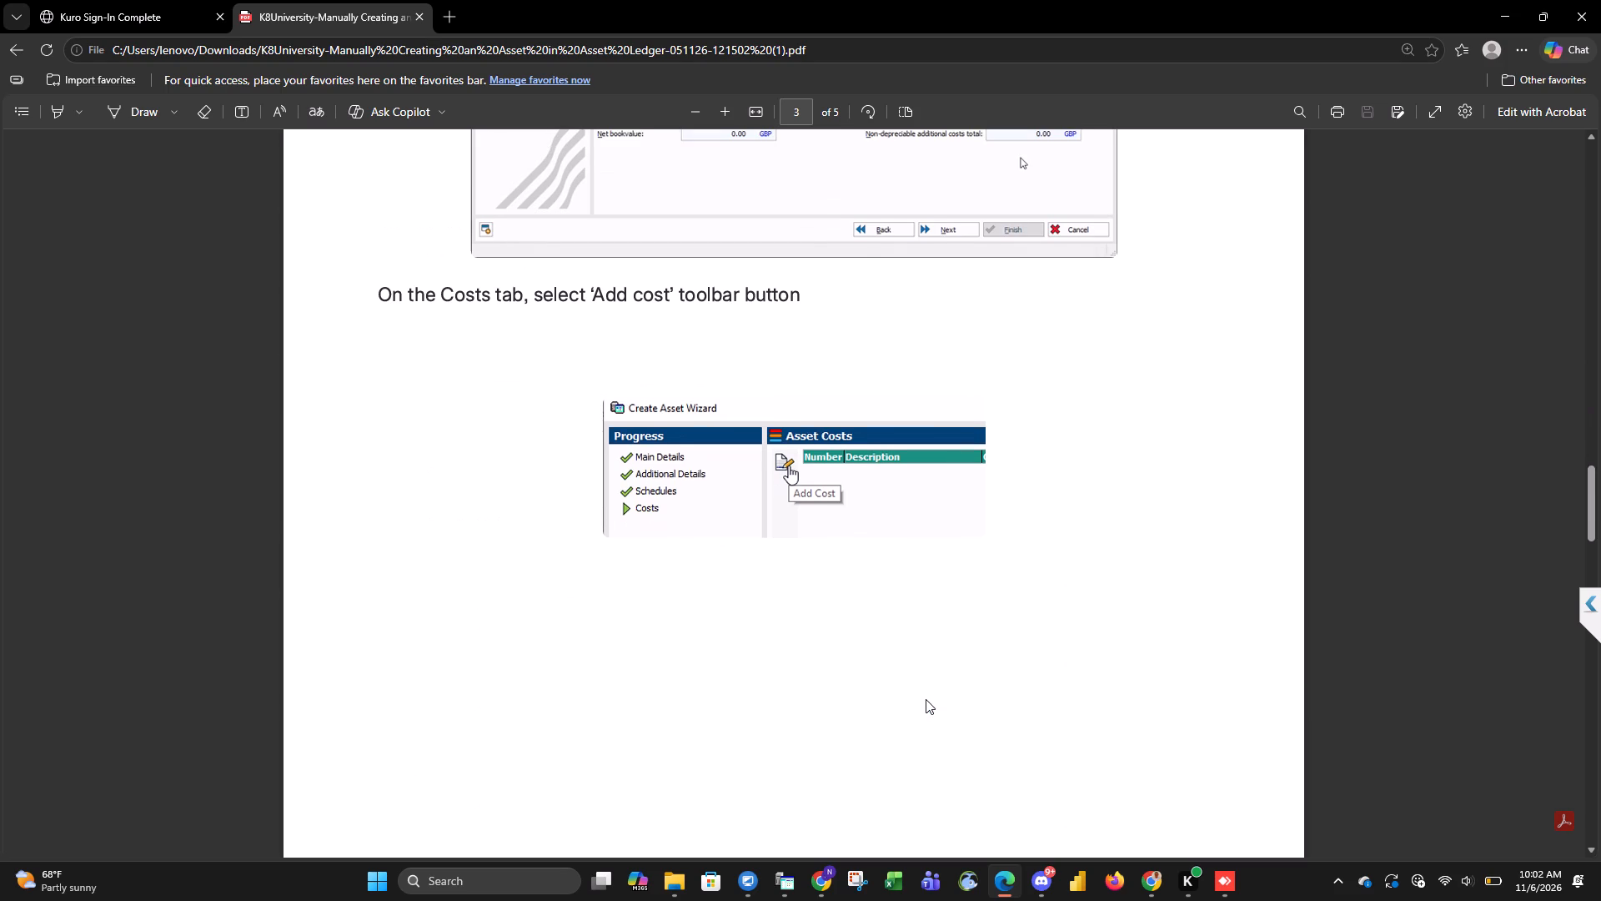
scroll(926, 699, down, 9)
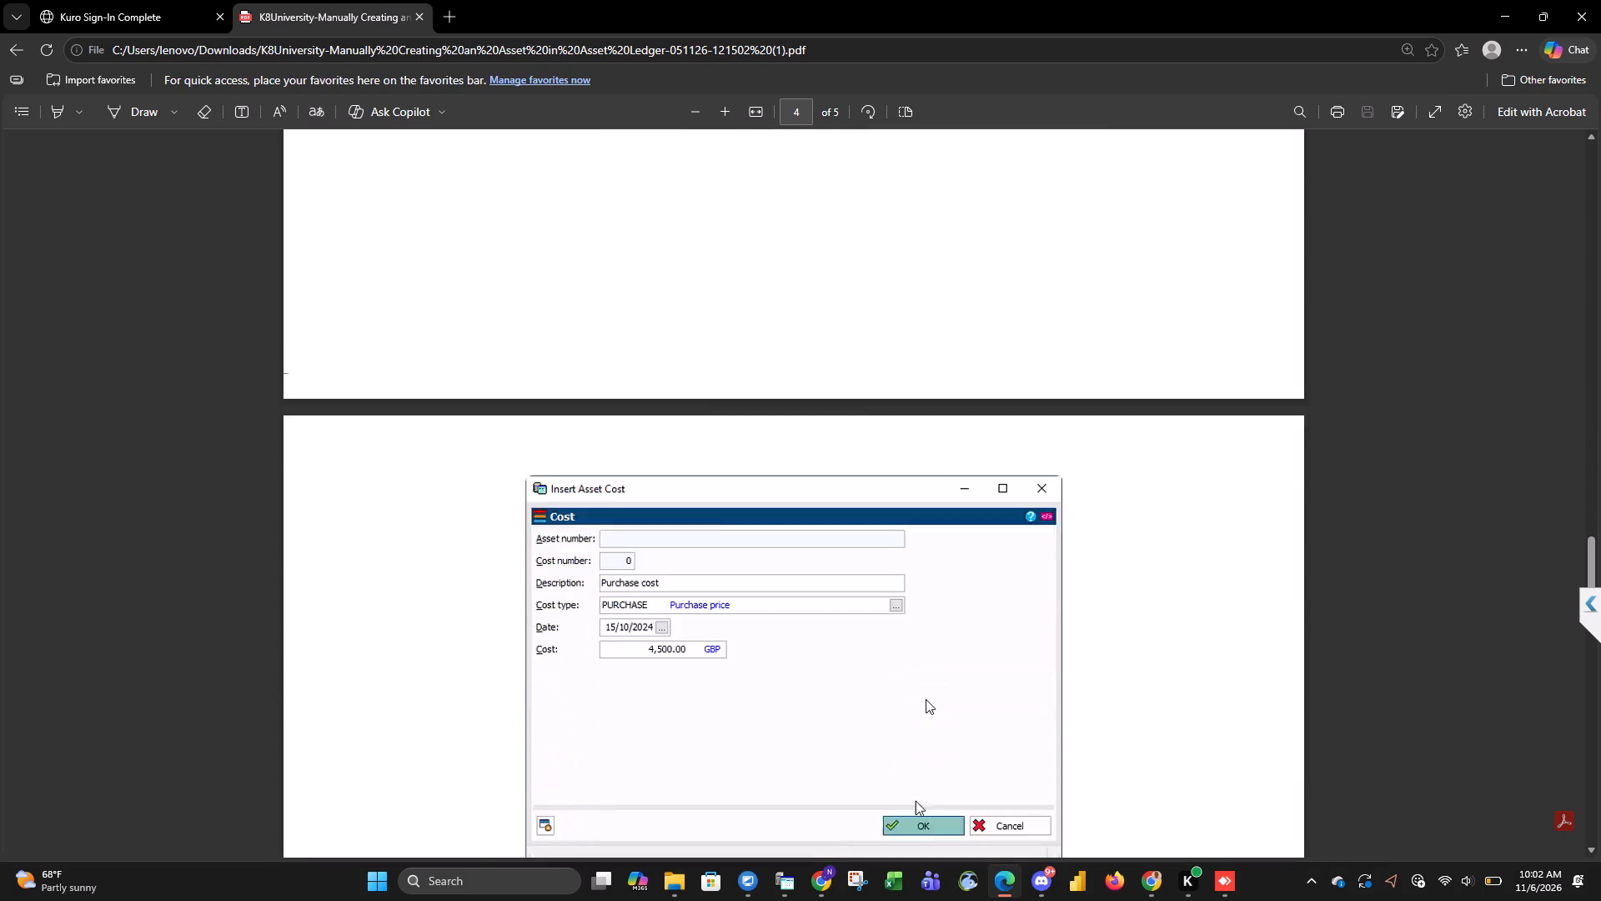
scroll(926, 699, down, 4)
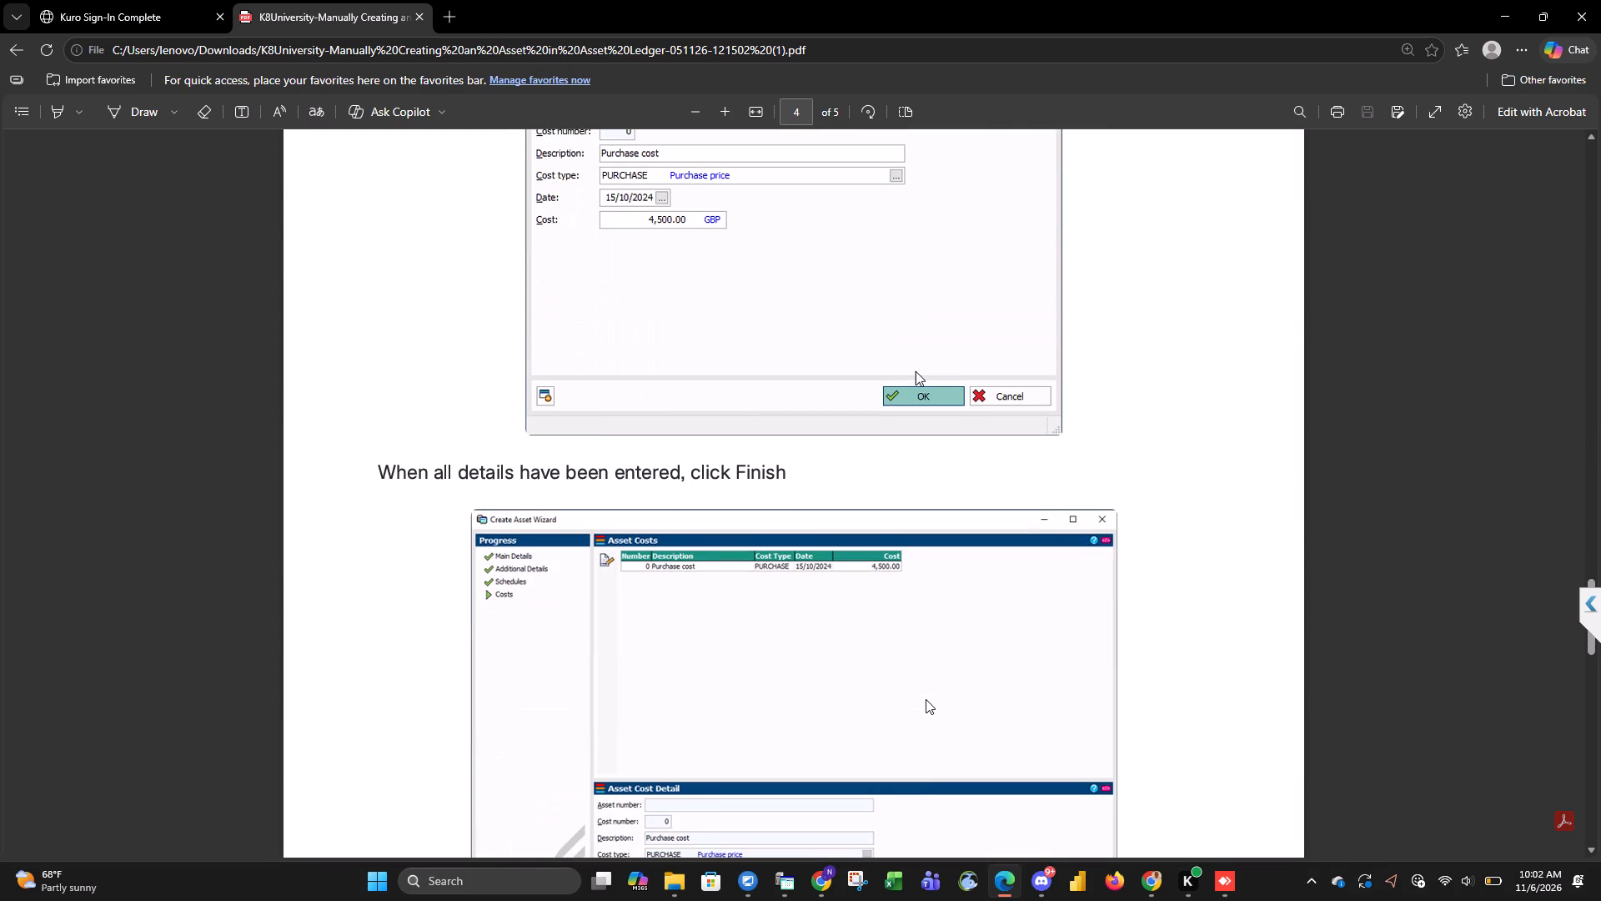
scroll(926, 699, up, 3)
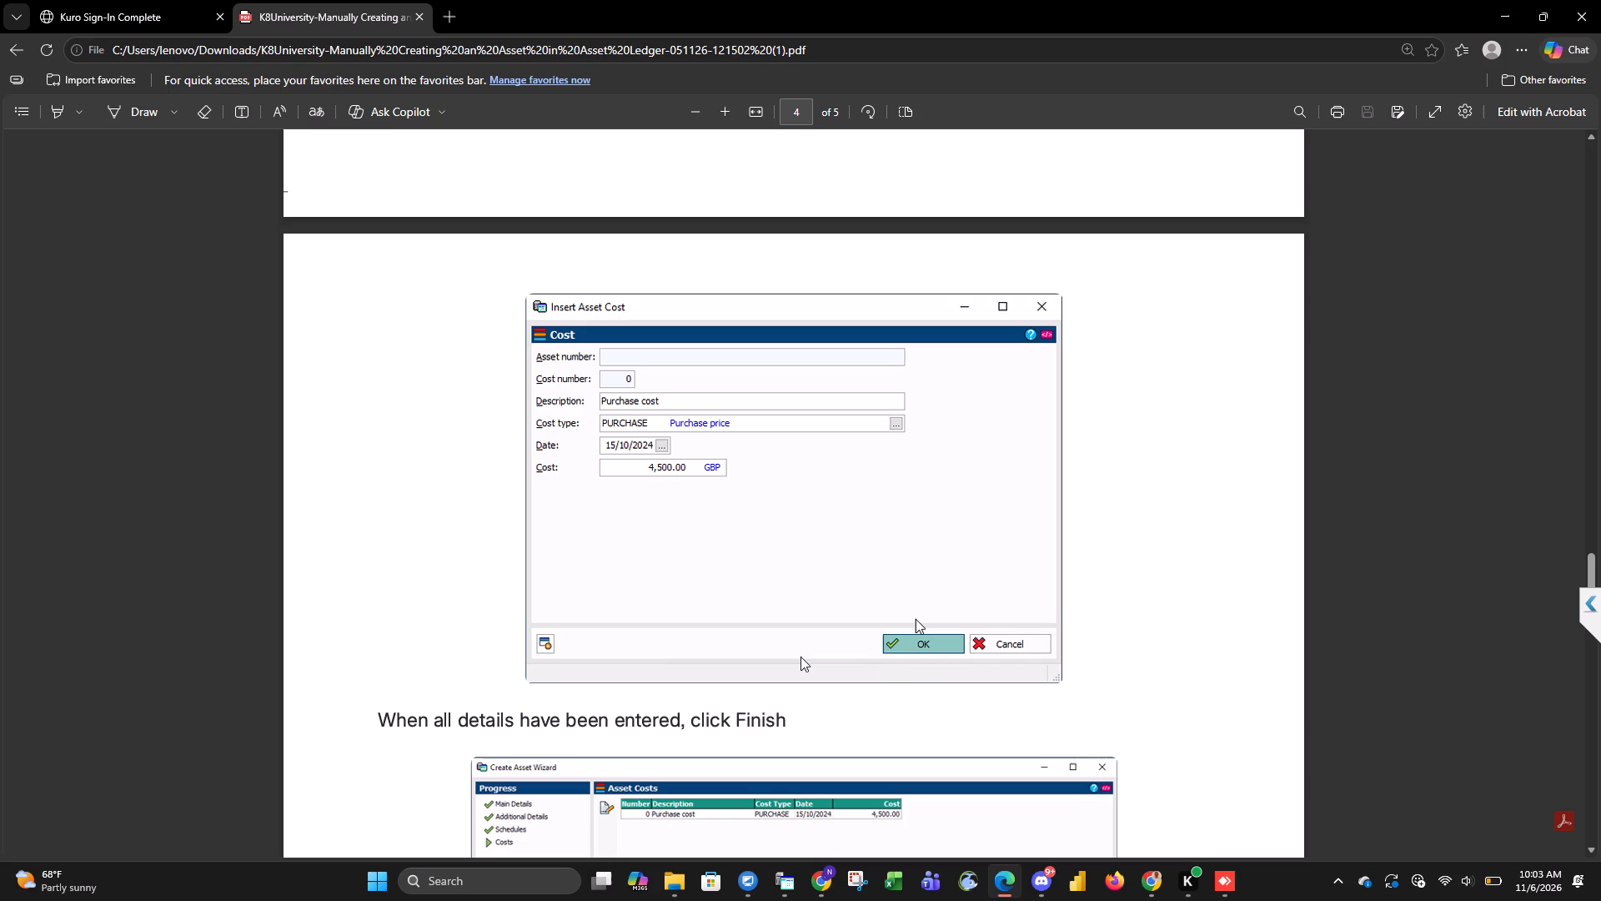
scroll(800, 657, down, 4)
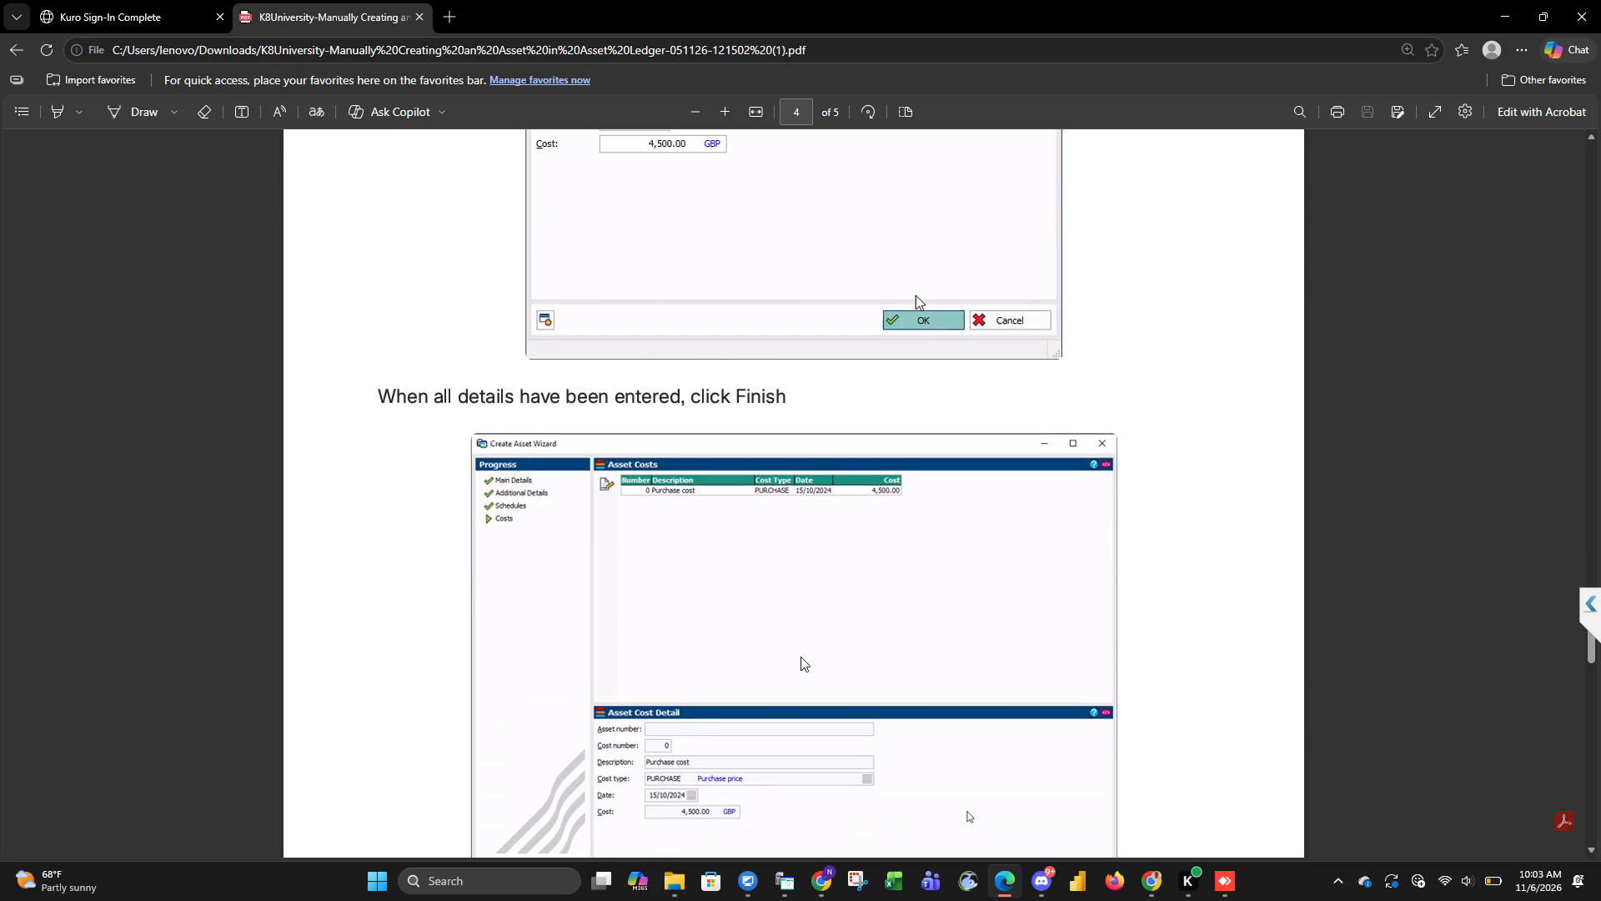
scroll(800, 657, down, 6)
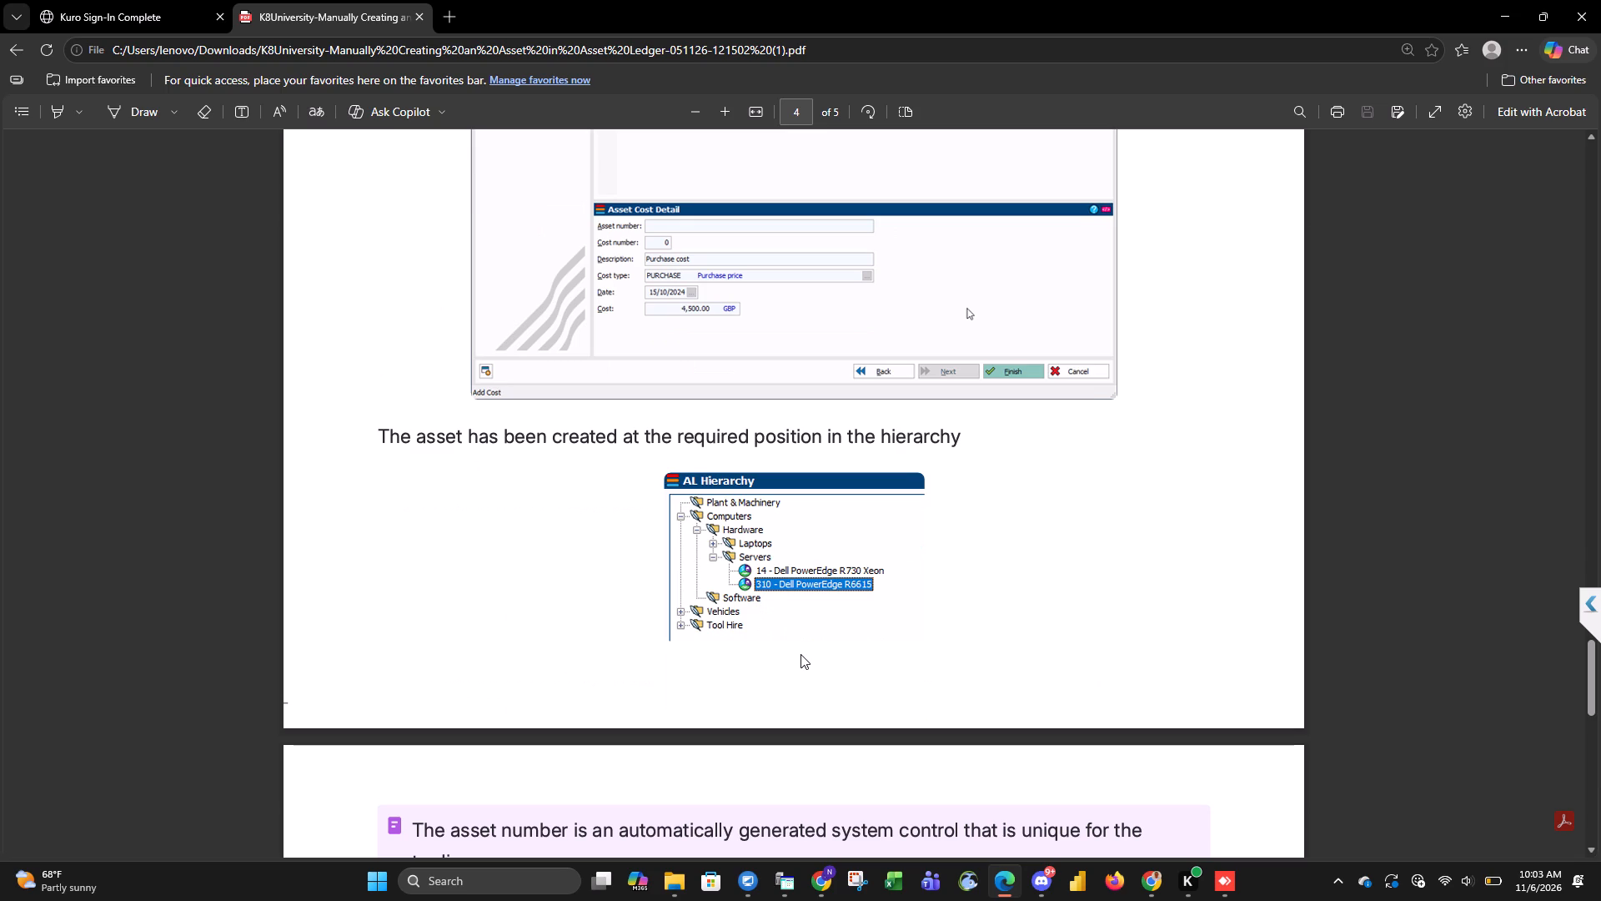
Re-examine the guide's Schedules example for the book schedule setup, and return to the Create Asset Wizard.
scroll(800, 654, up, 4)
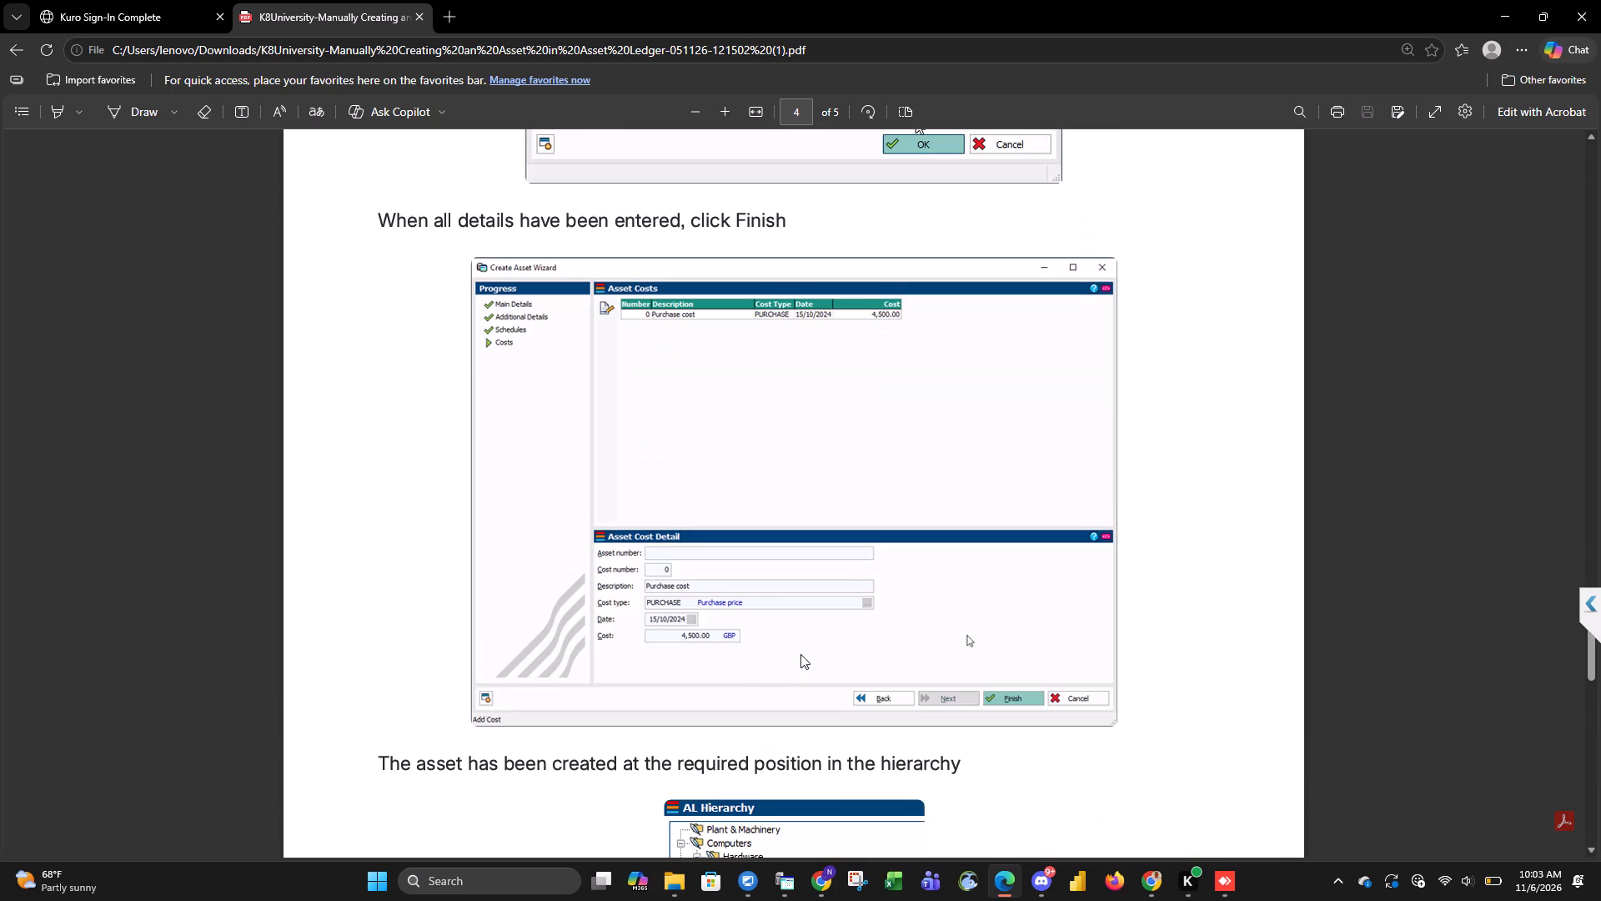
scroll(800, 654, up, 13)
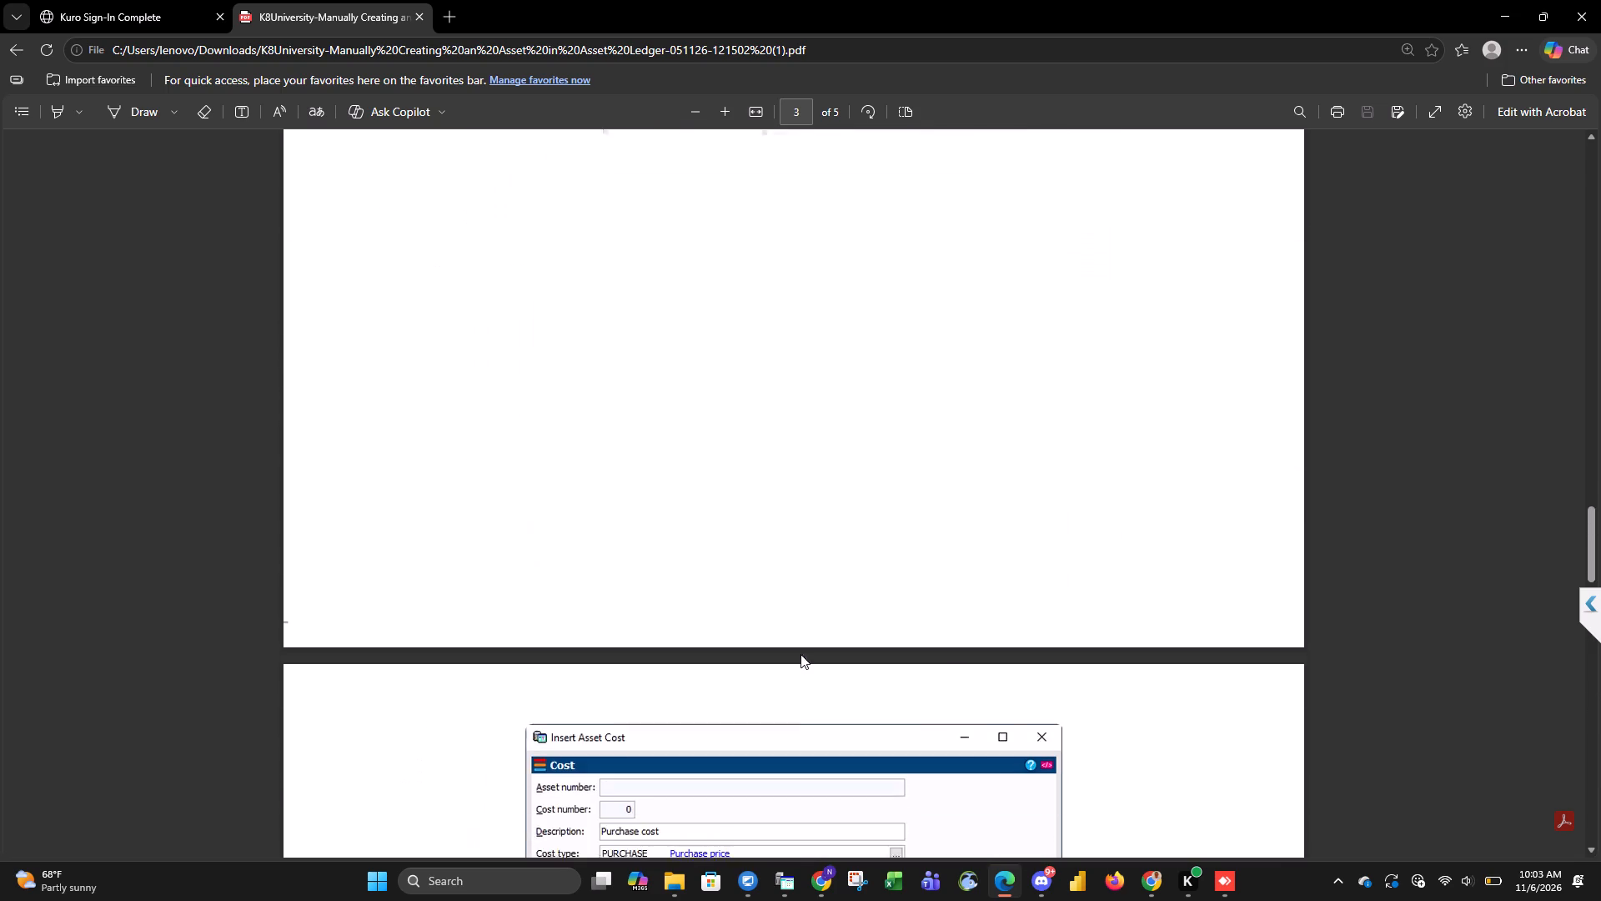
scroll(800, 654, up, 10)
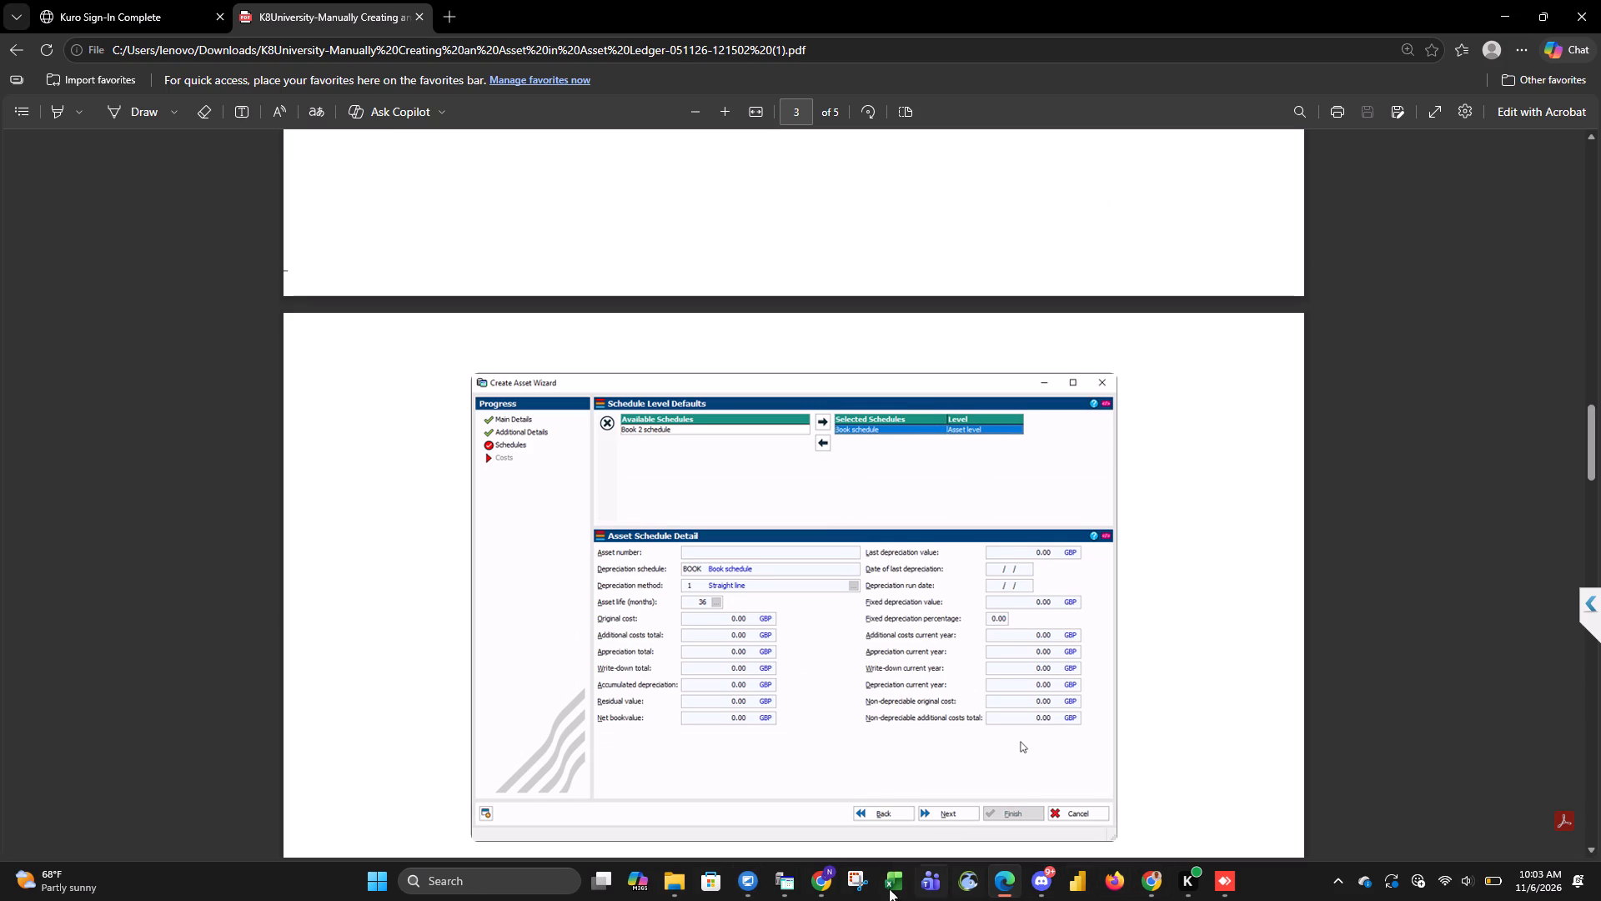
click(794, 883)
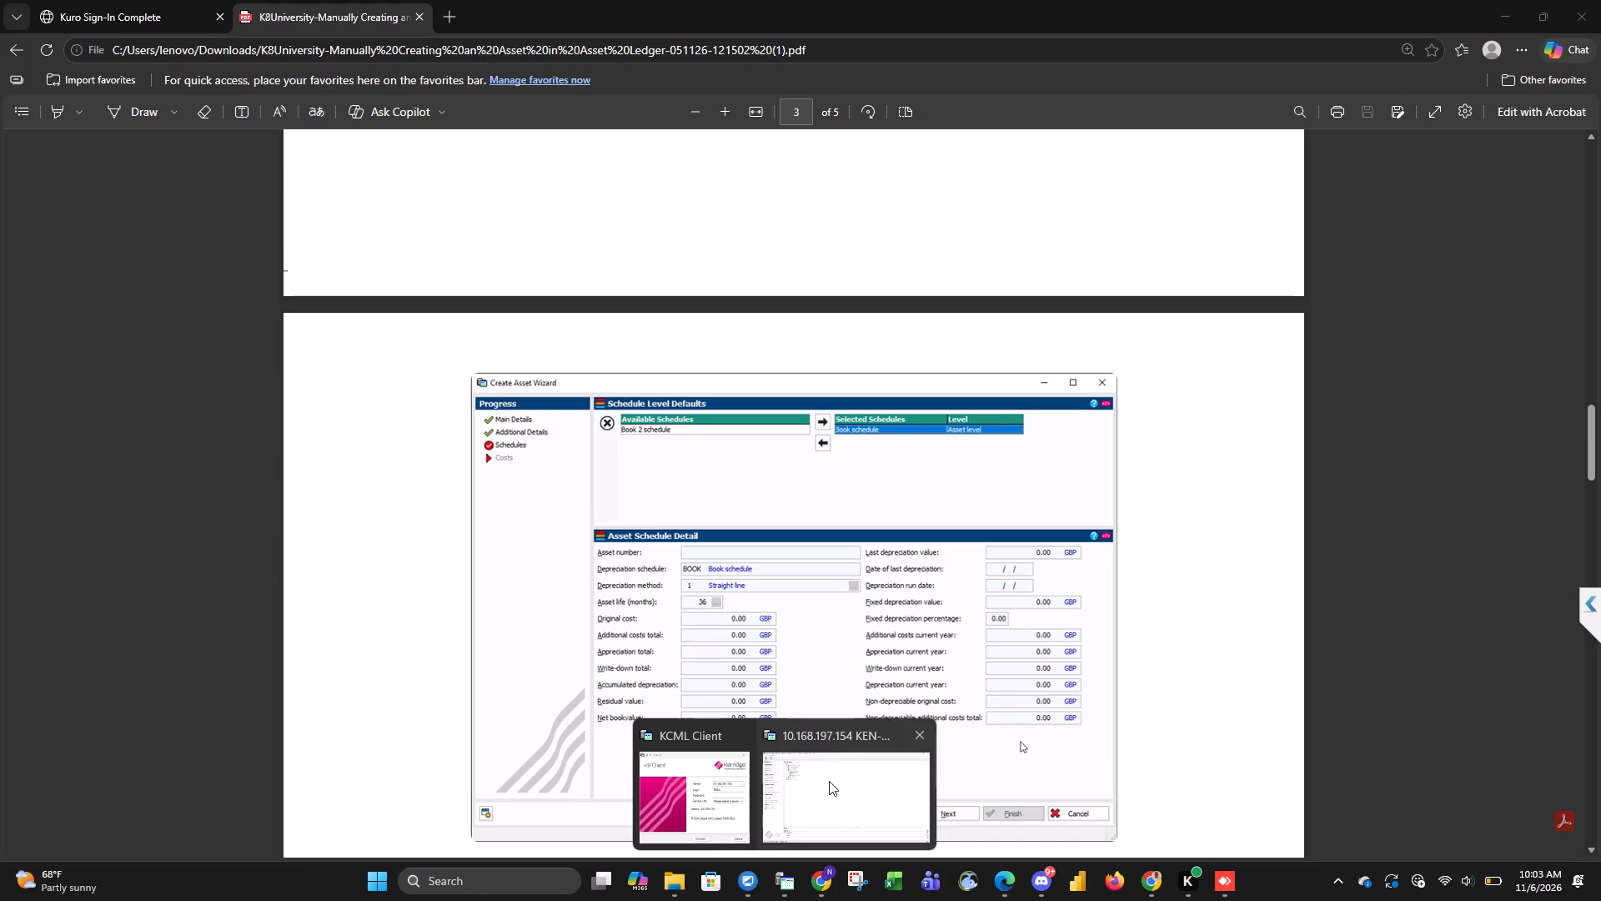
click(828, 786)
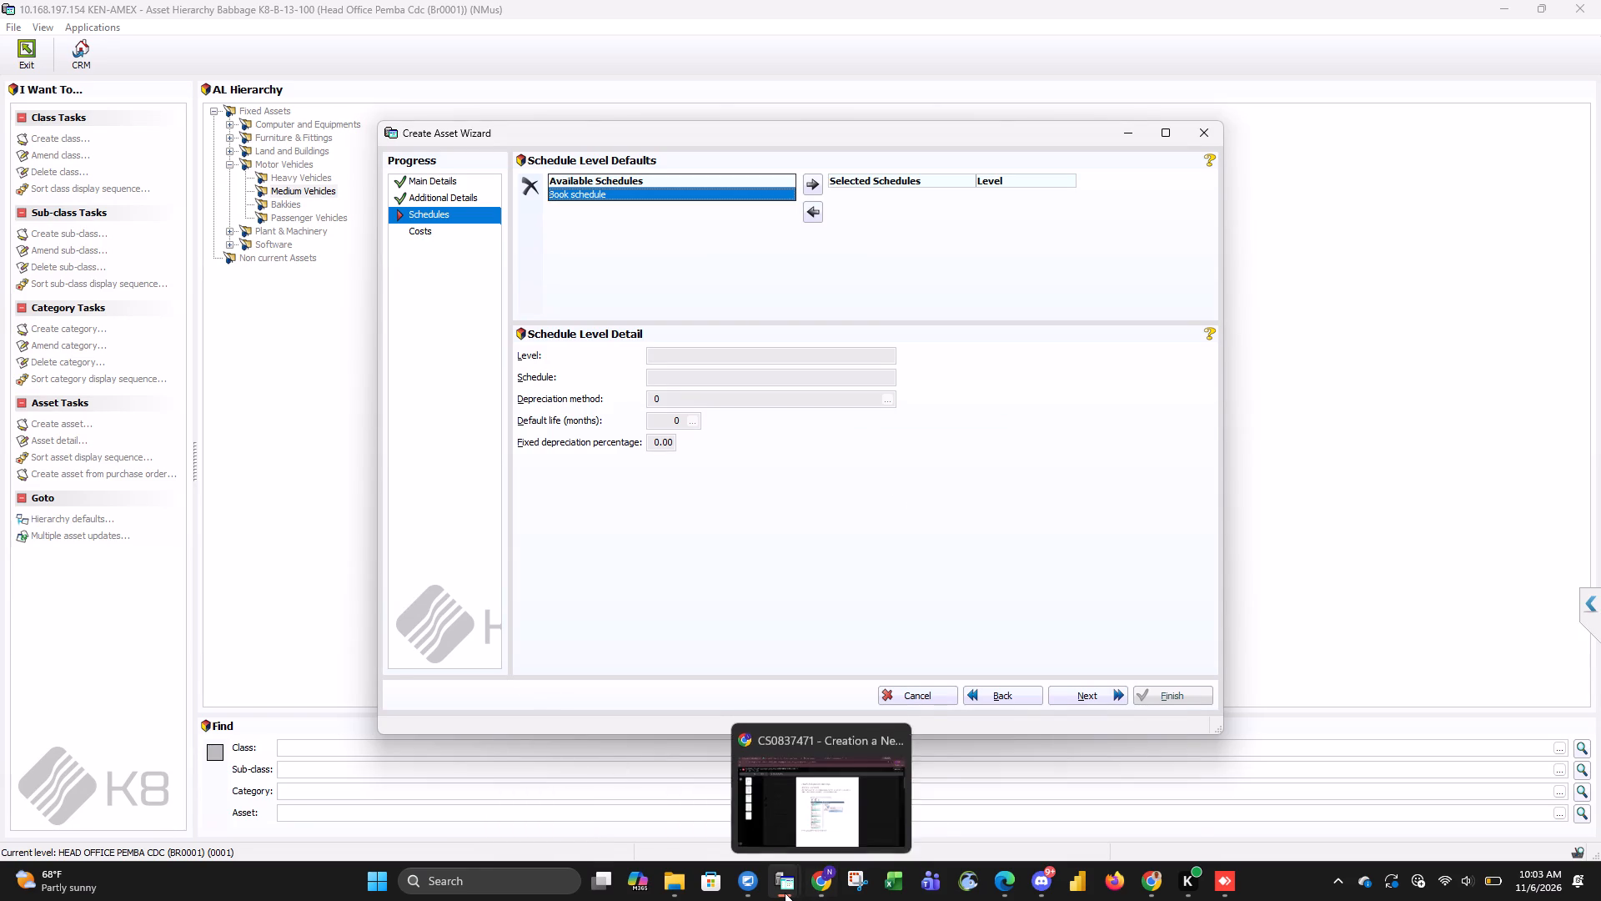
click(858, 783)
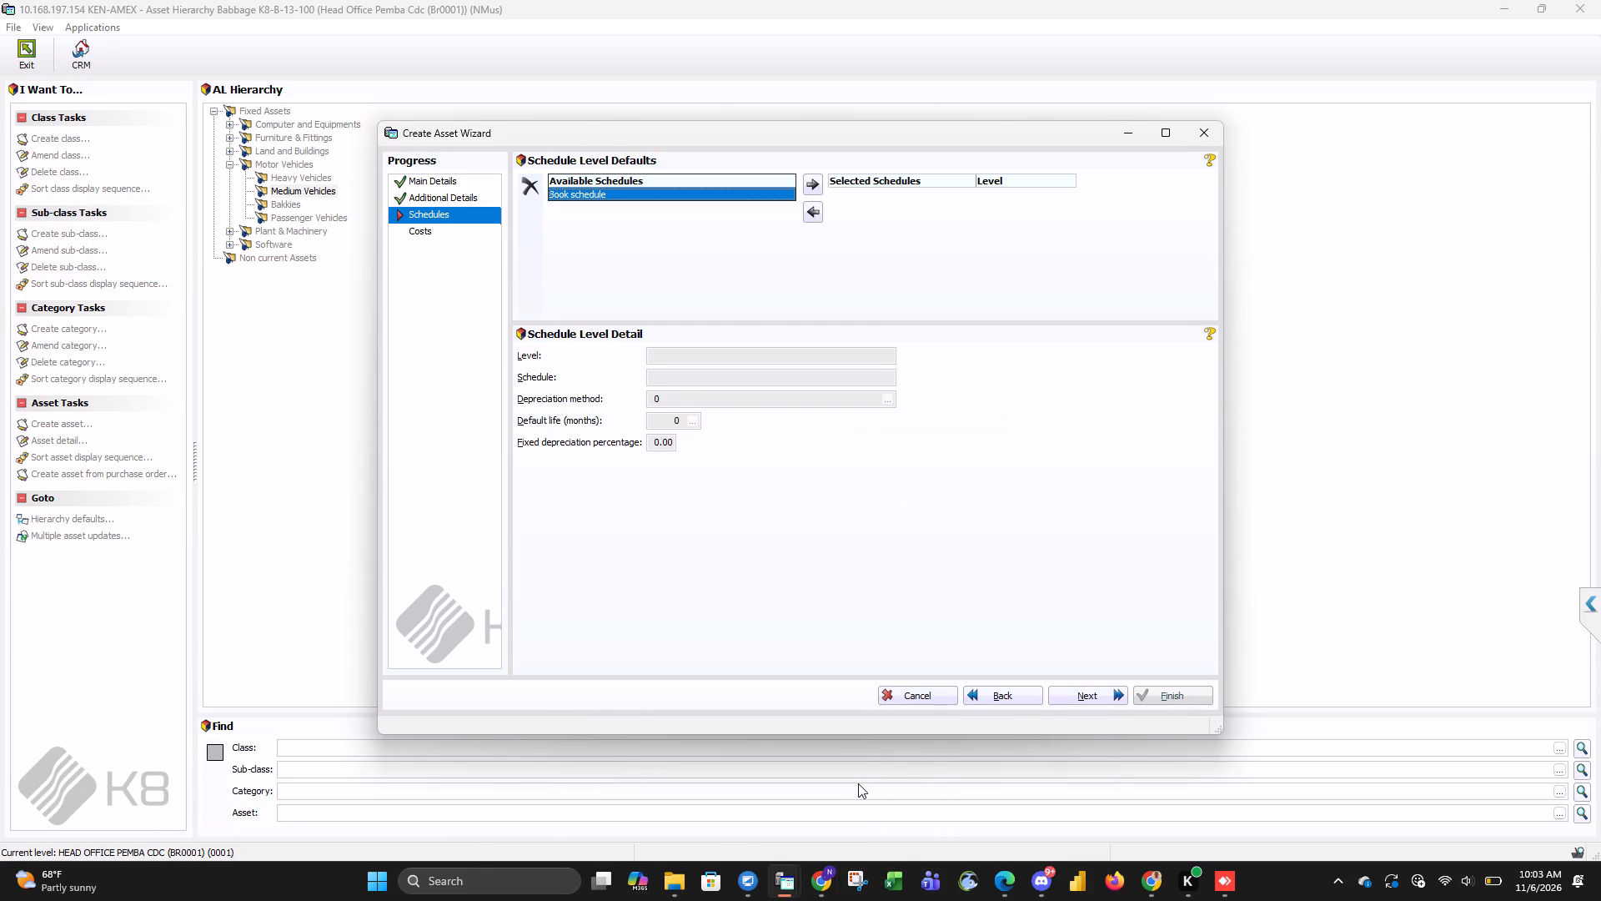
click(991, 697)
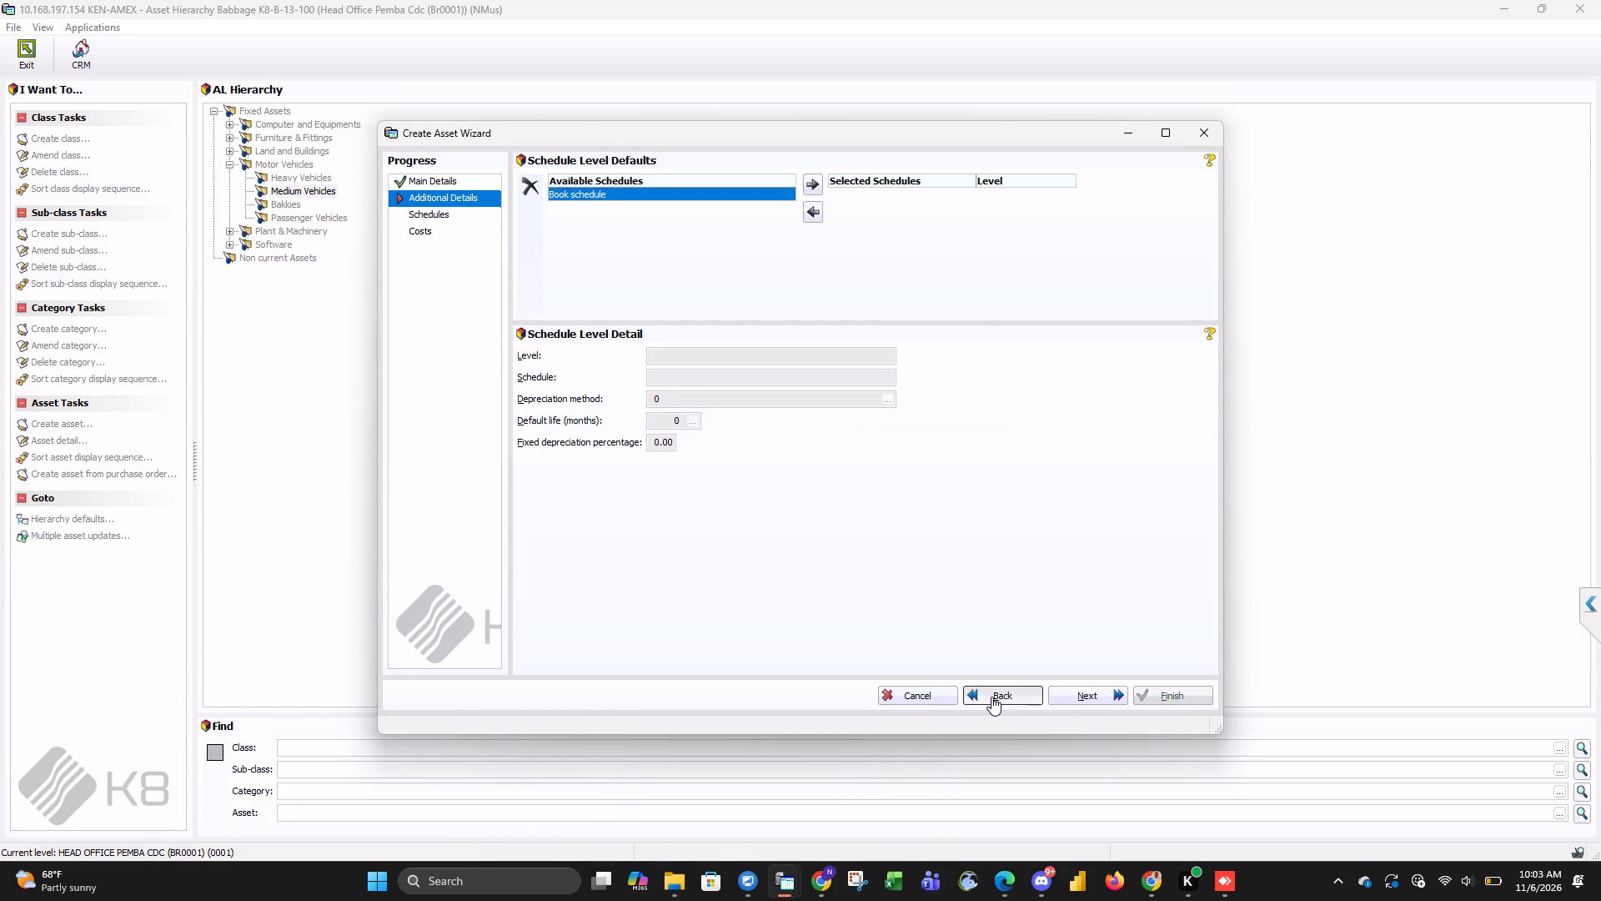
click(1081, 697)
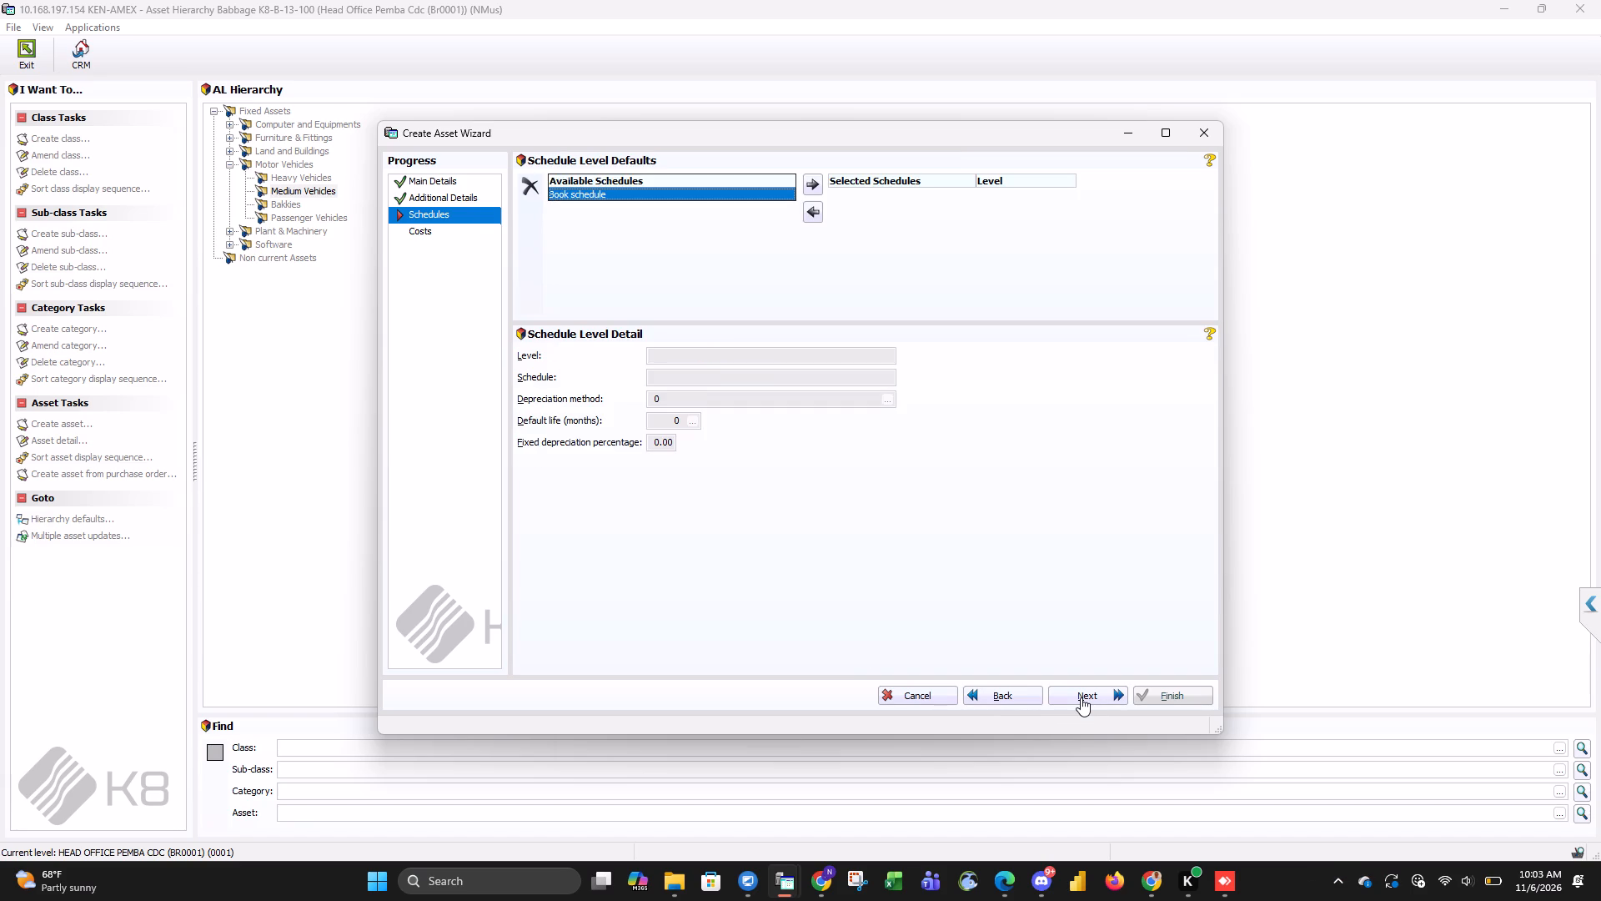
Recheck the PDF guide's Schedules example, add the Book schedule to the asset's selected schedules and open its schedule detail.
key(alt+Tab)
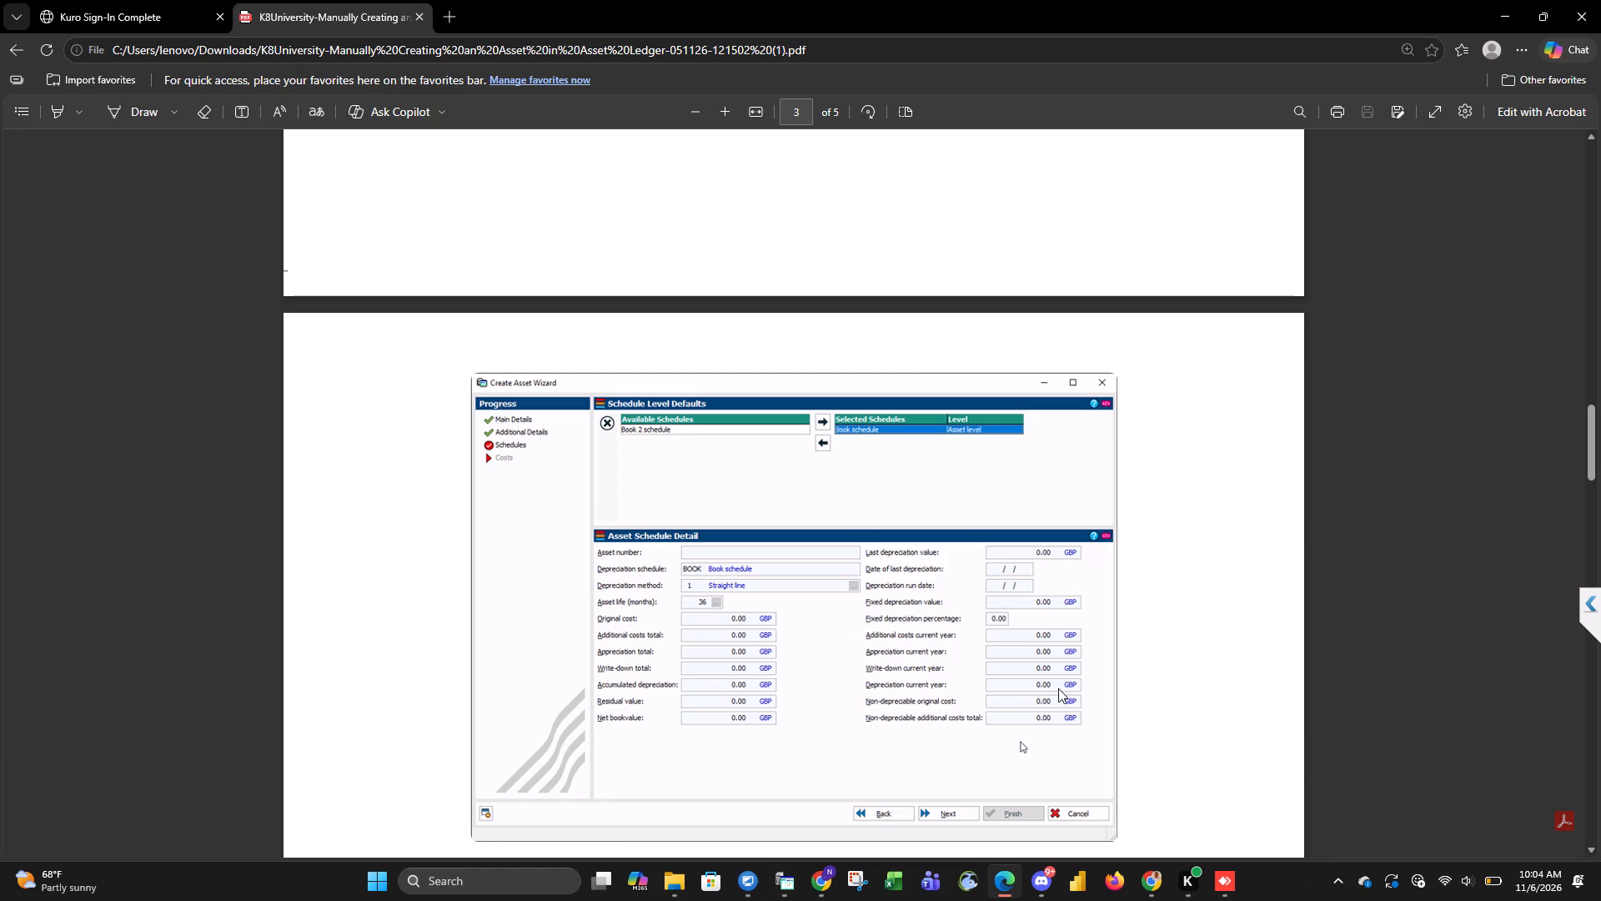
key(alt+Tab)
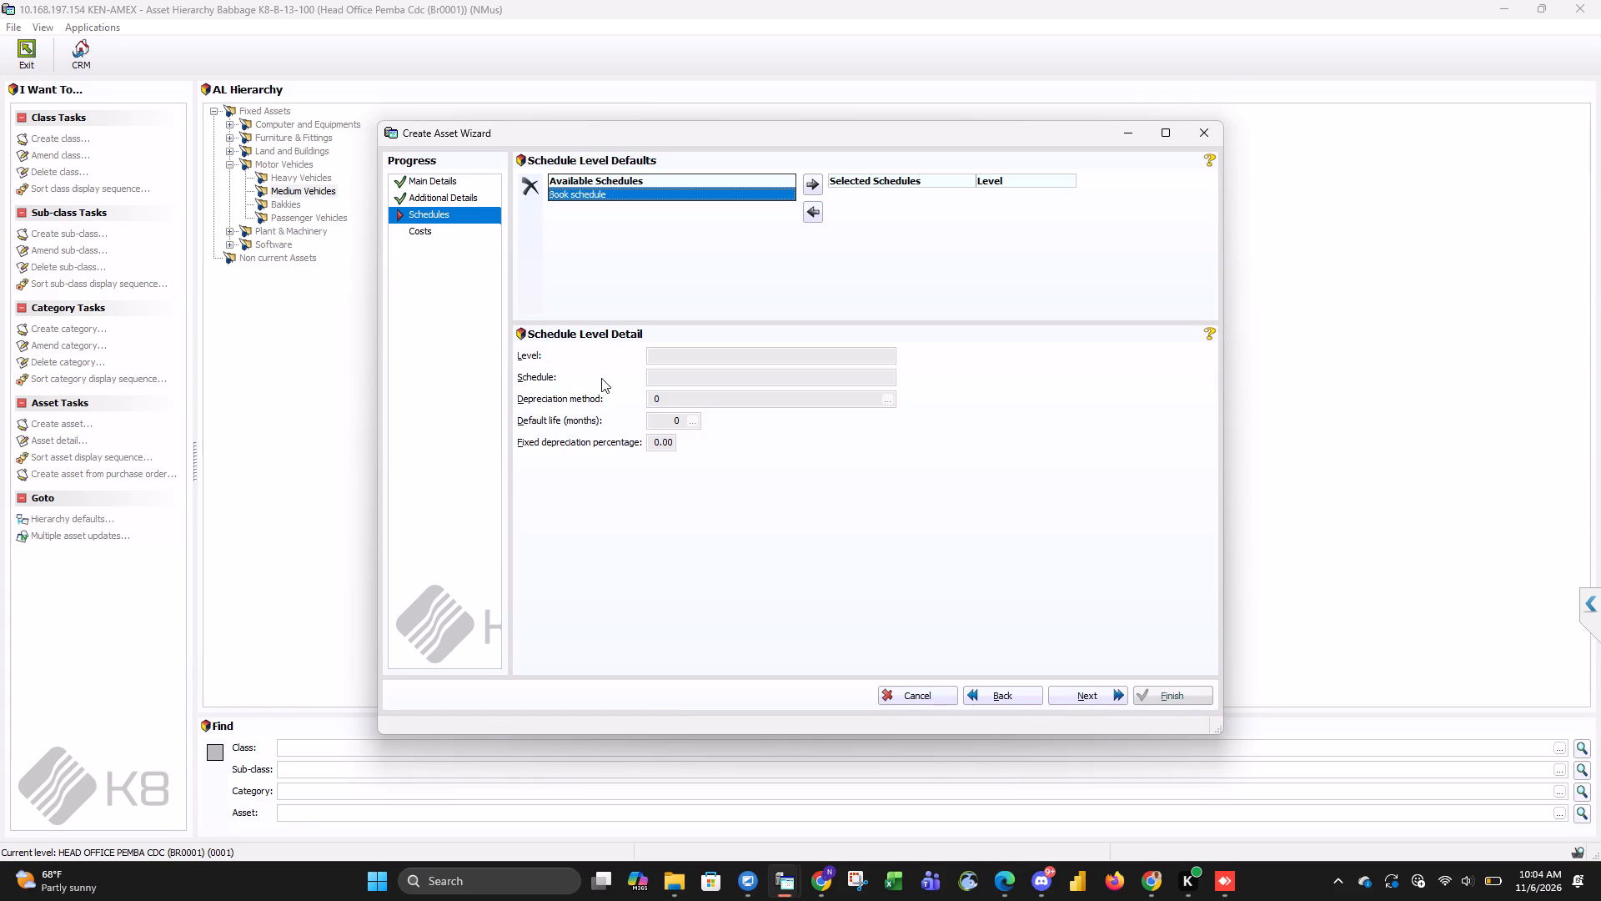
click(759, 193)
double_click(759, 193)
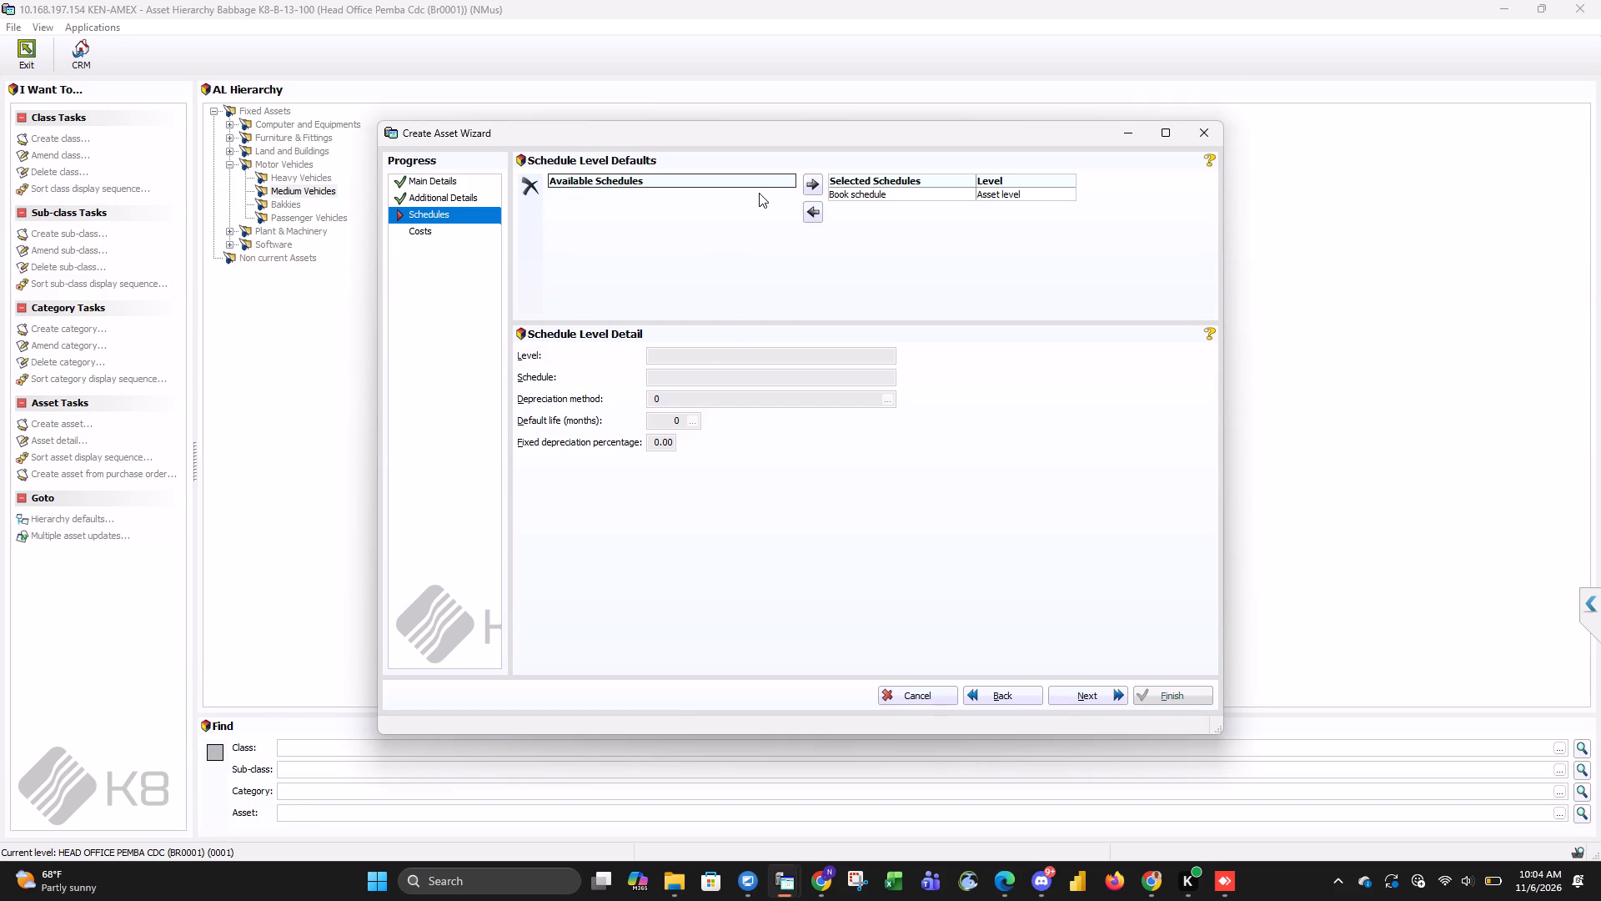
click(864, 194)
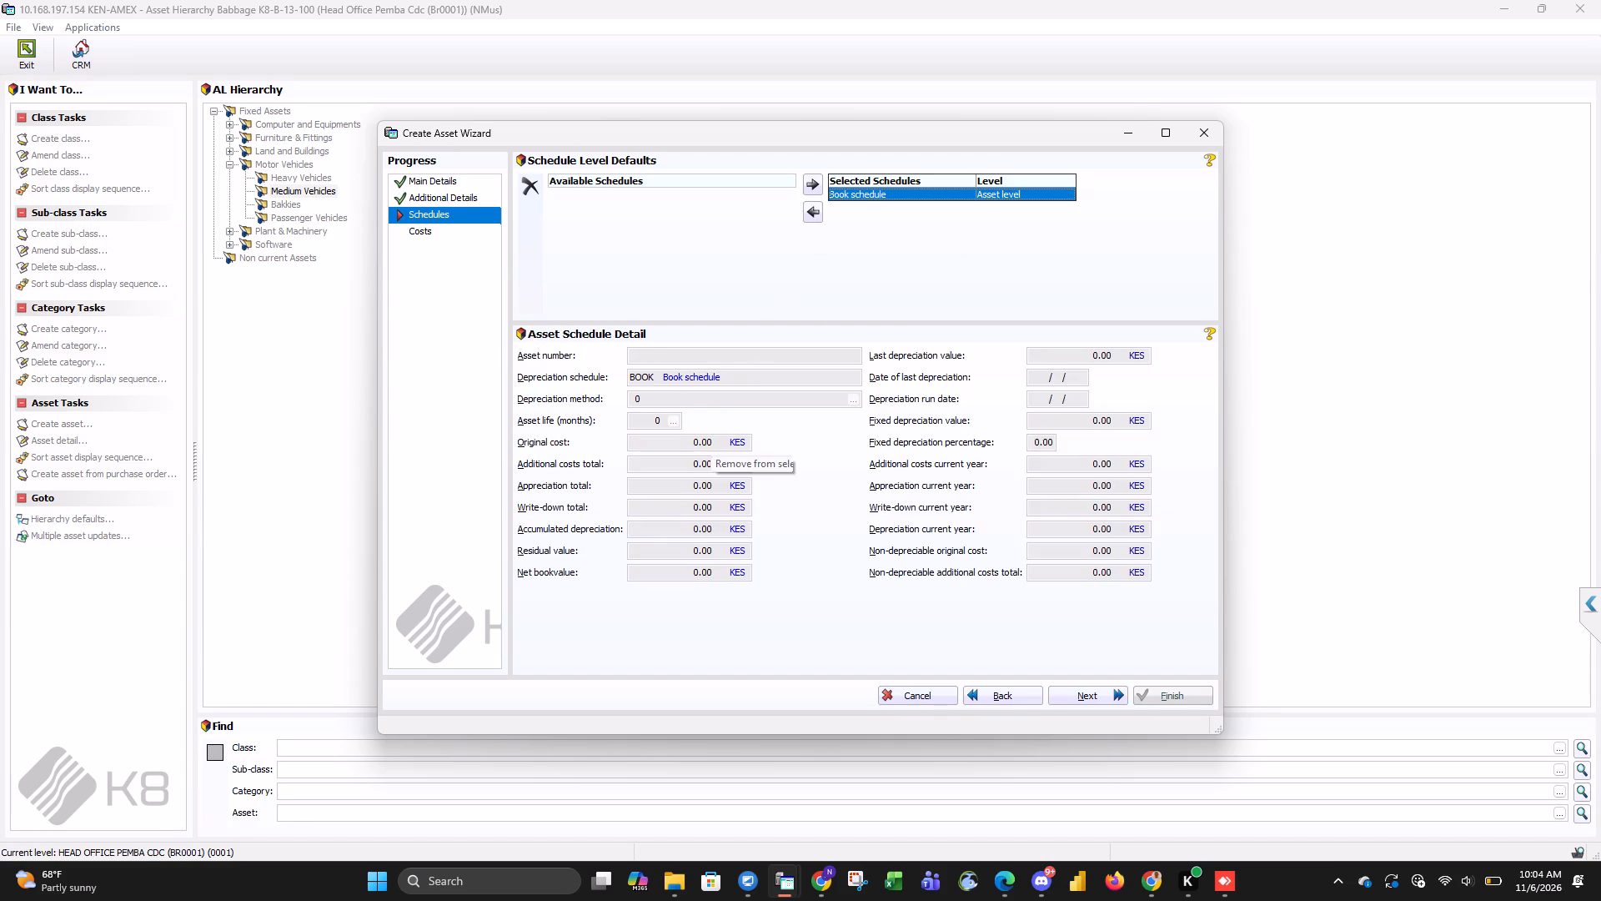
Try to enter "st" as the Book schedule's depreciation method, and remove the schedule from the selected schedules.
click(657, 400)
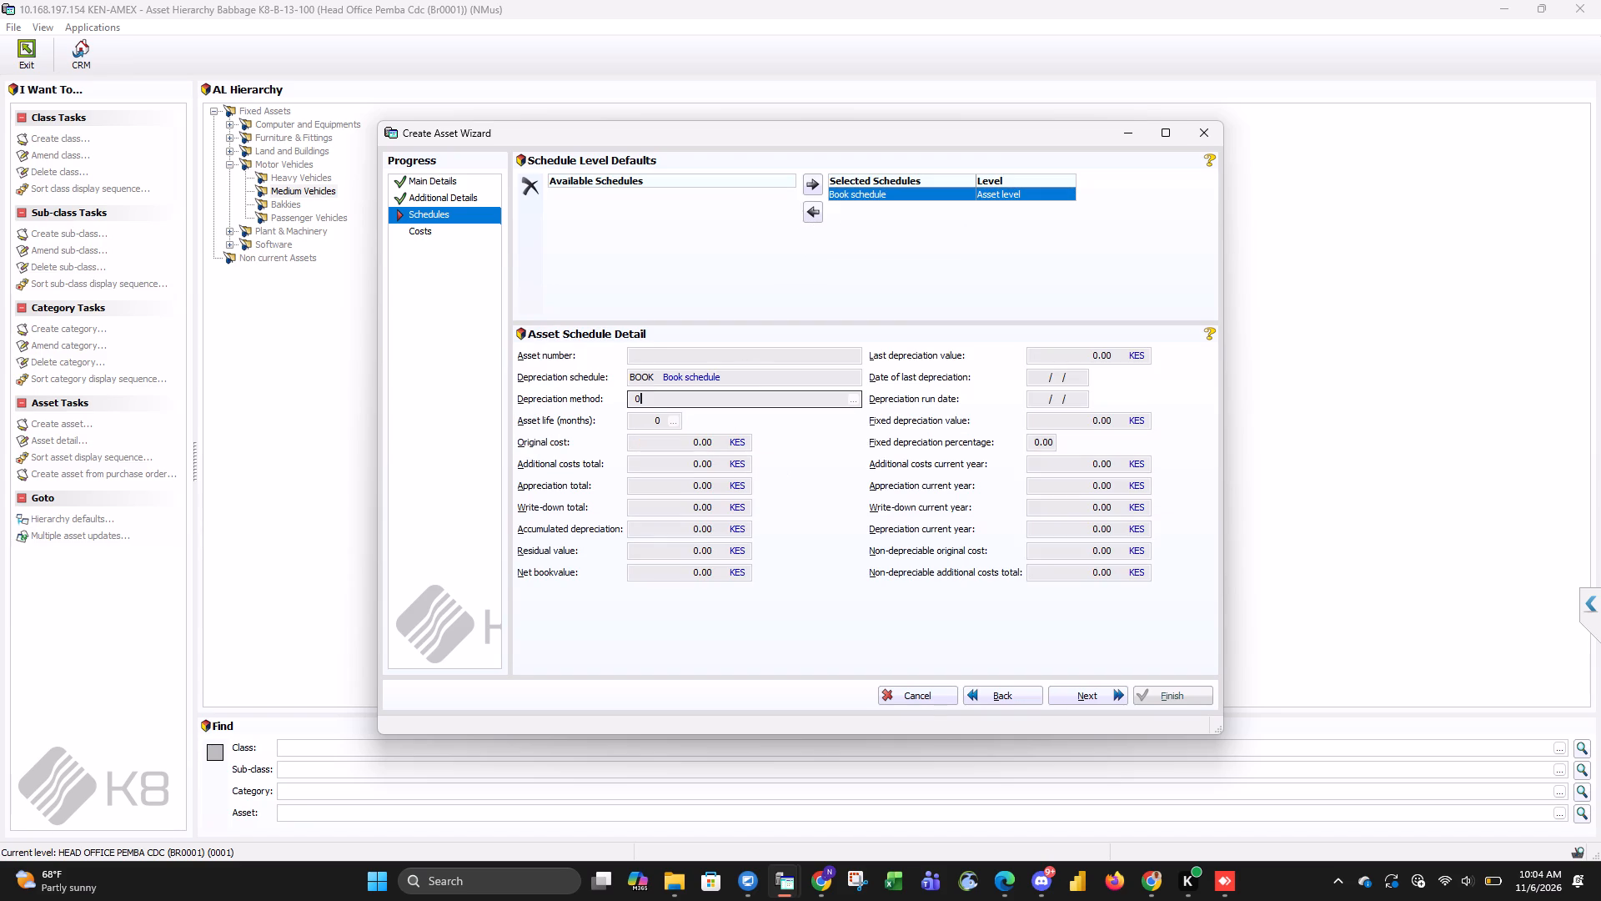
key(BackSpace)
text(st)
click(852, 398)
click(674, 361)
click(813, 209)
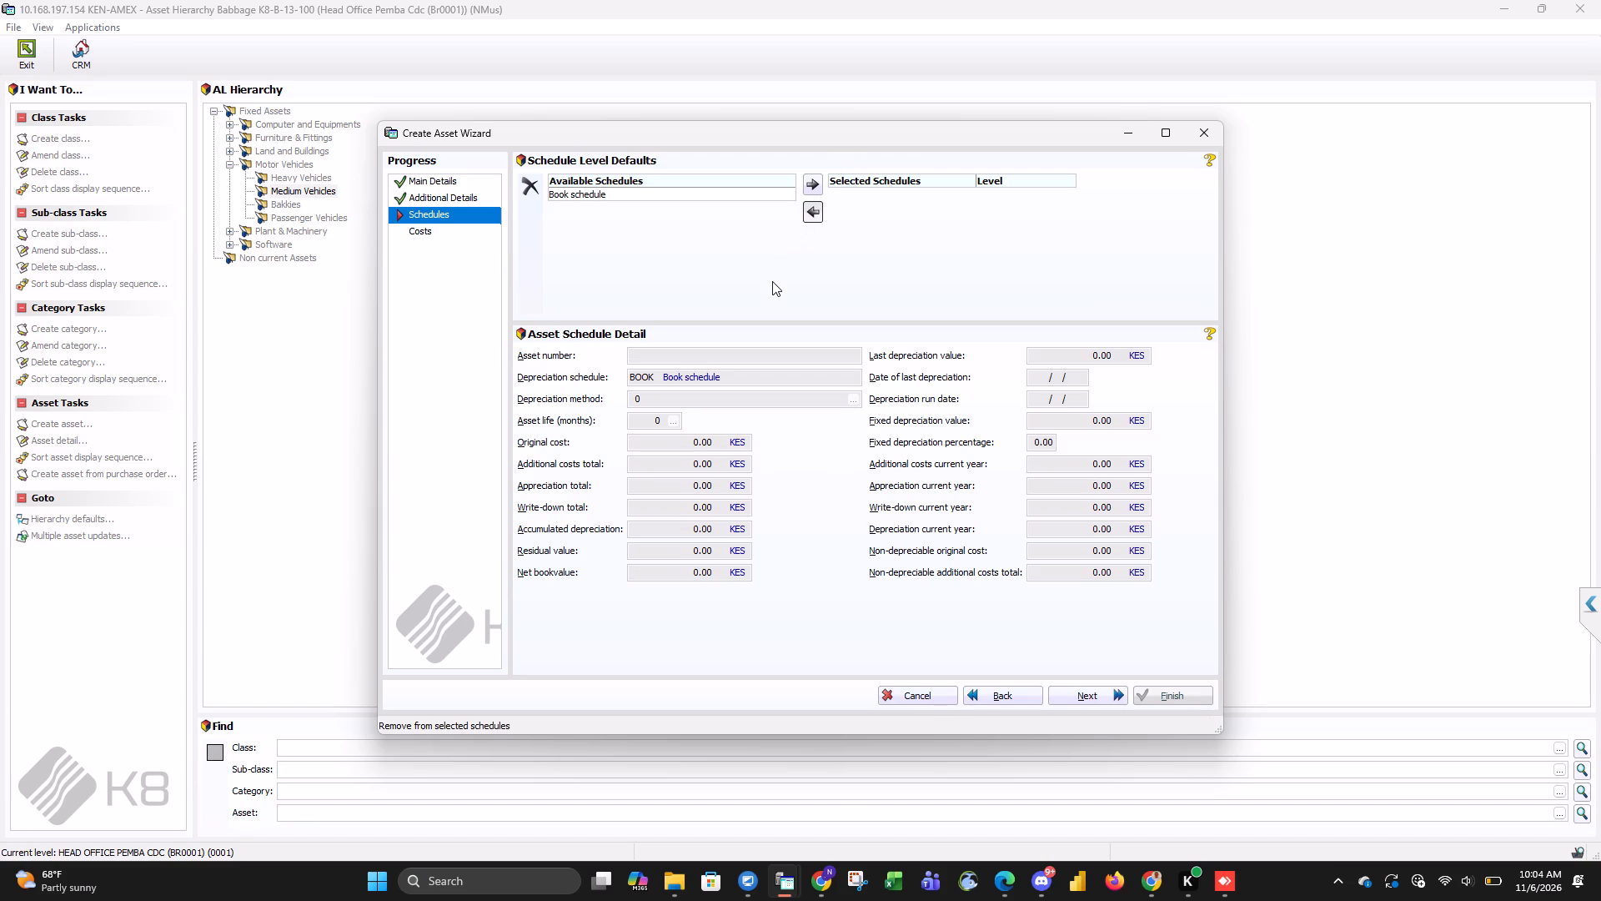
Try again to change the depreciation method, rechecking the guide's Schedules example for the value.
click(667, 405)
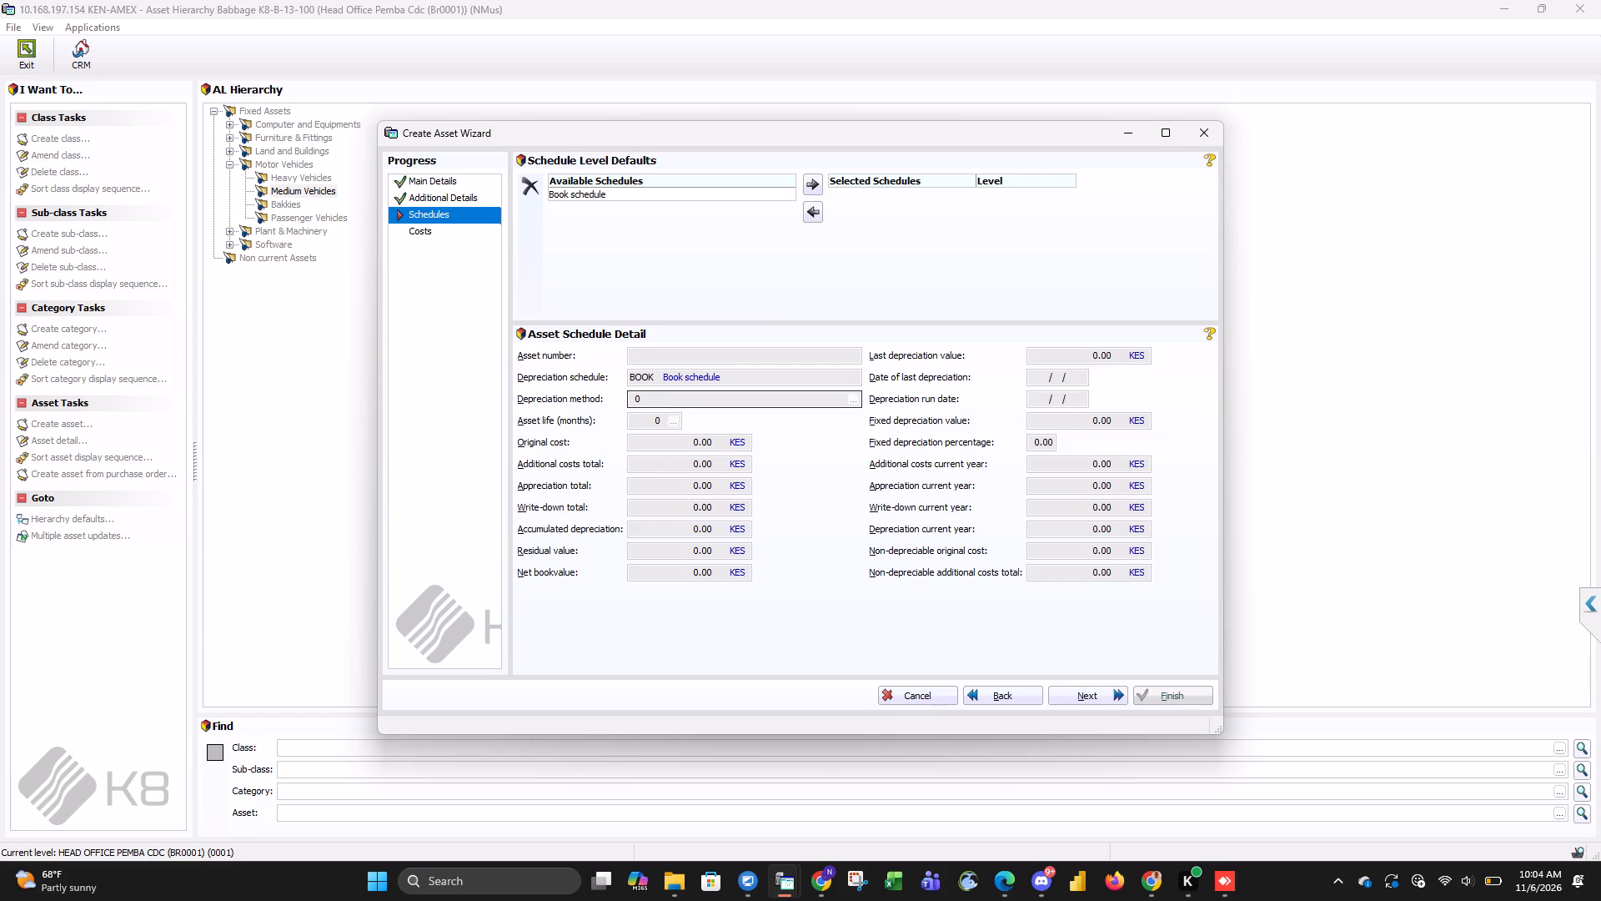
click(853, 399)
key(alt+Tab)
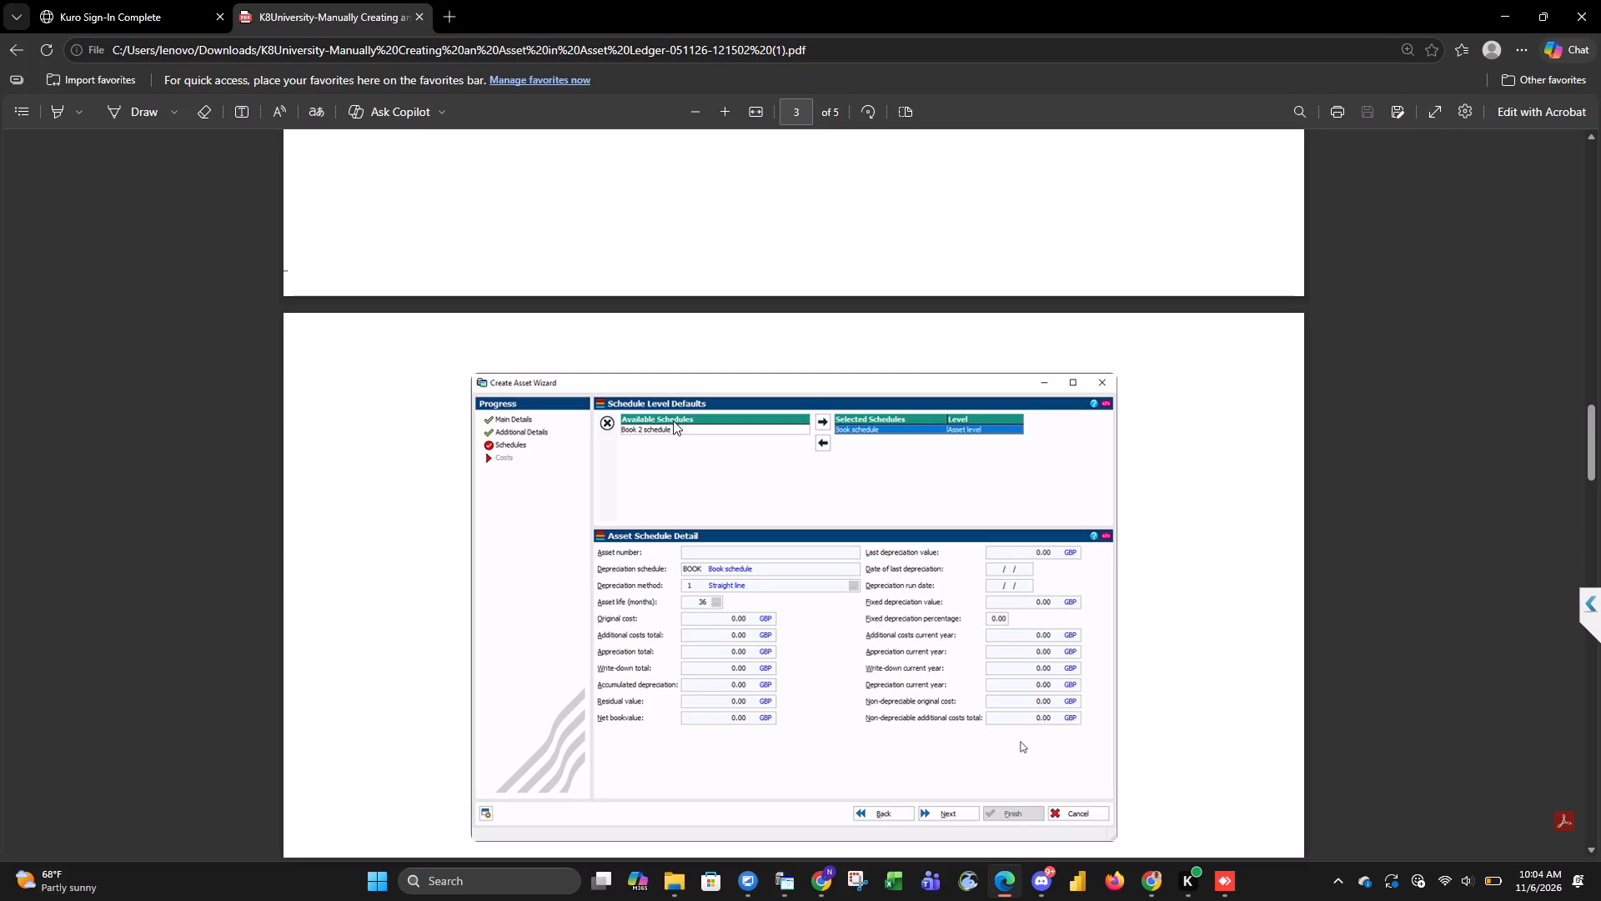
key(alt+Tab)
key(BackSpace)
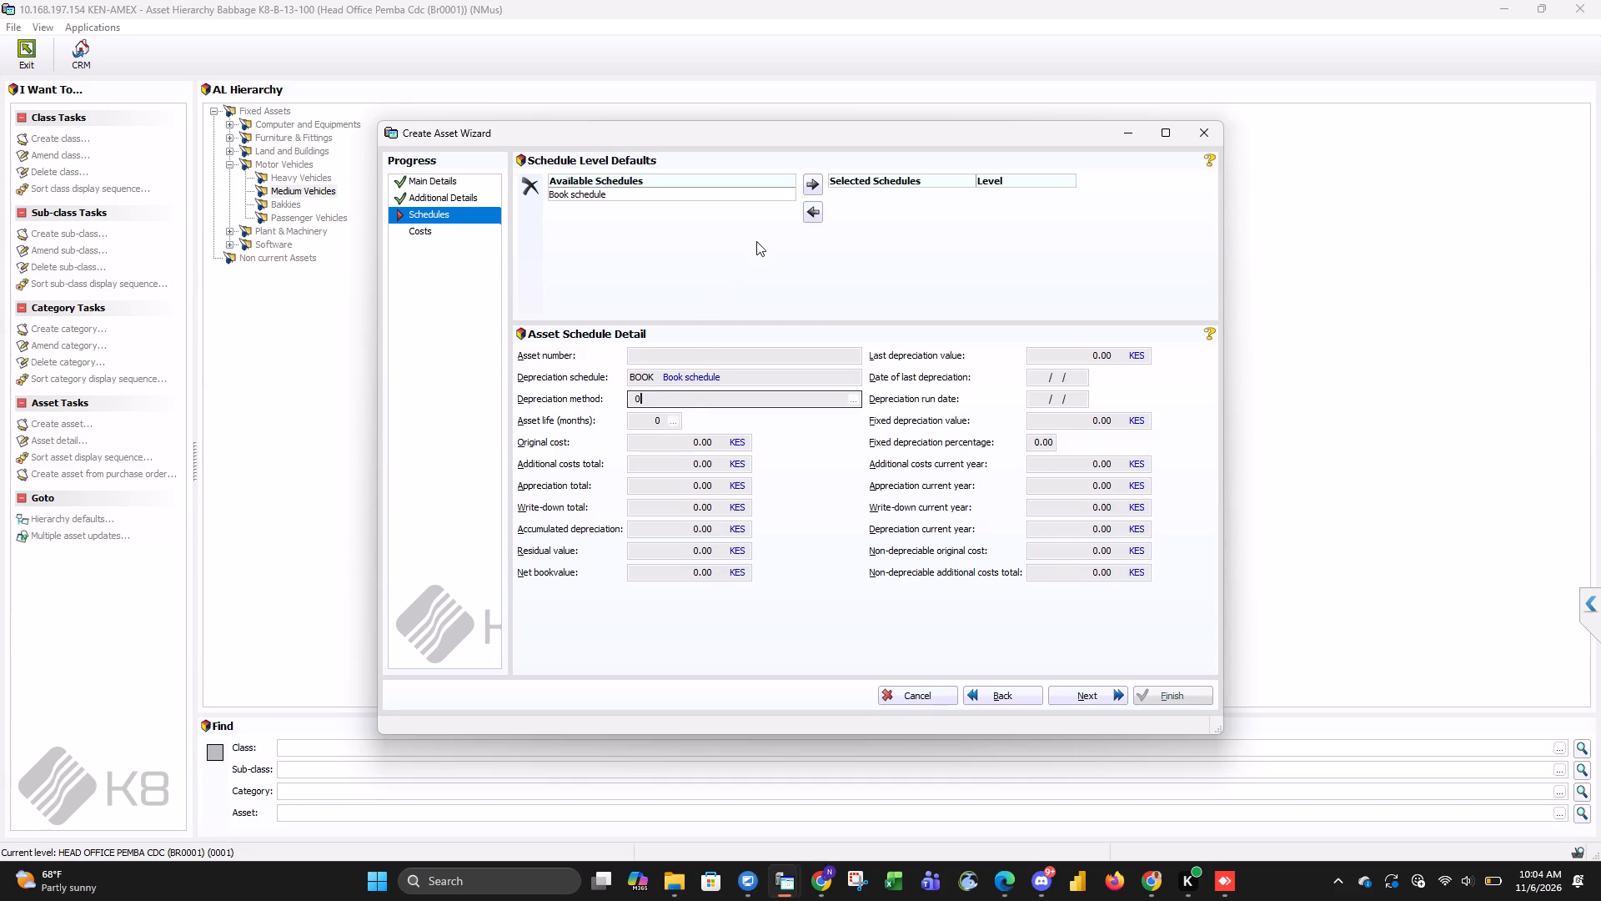
Add the Book schedule to the selected schedules, try its depreciation method lookup once more, and advance the wizard to the Costs stage.
click(745, 194)
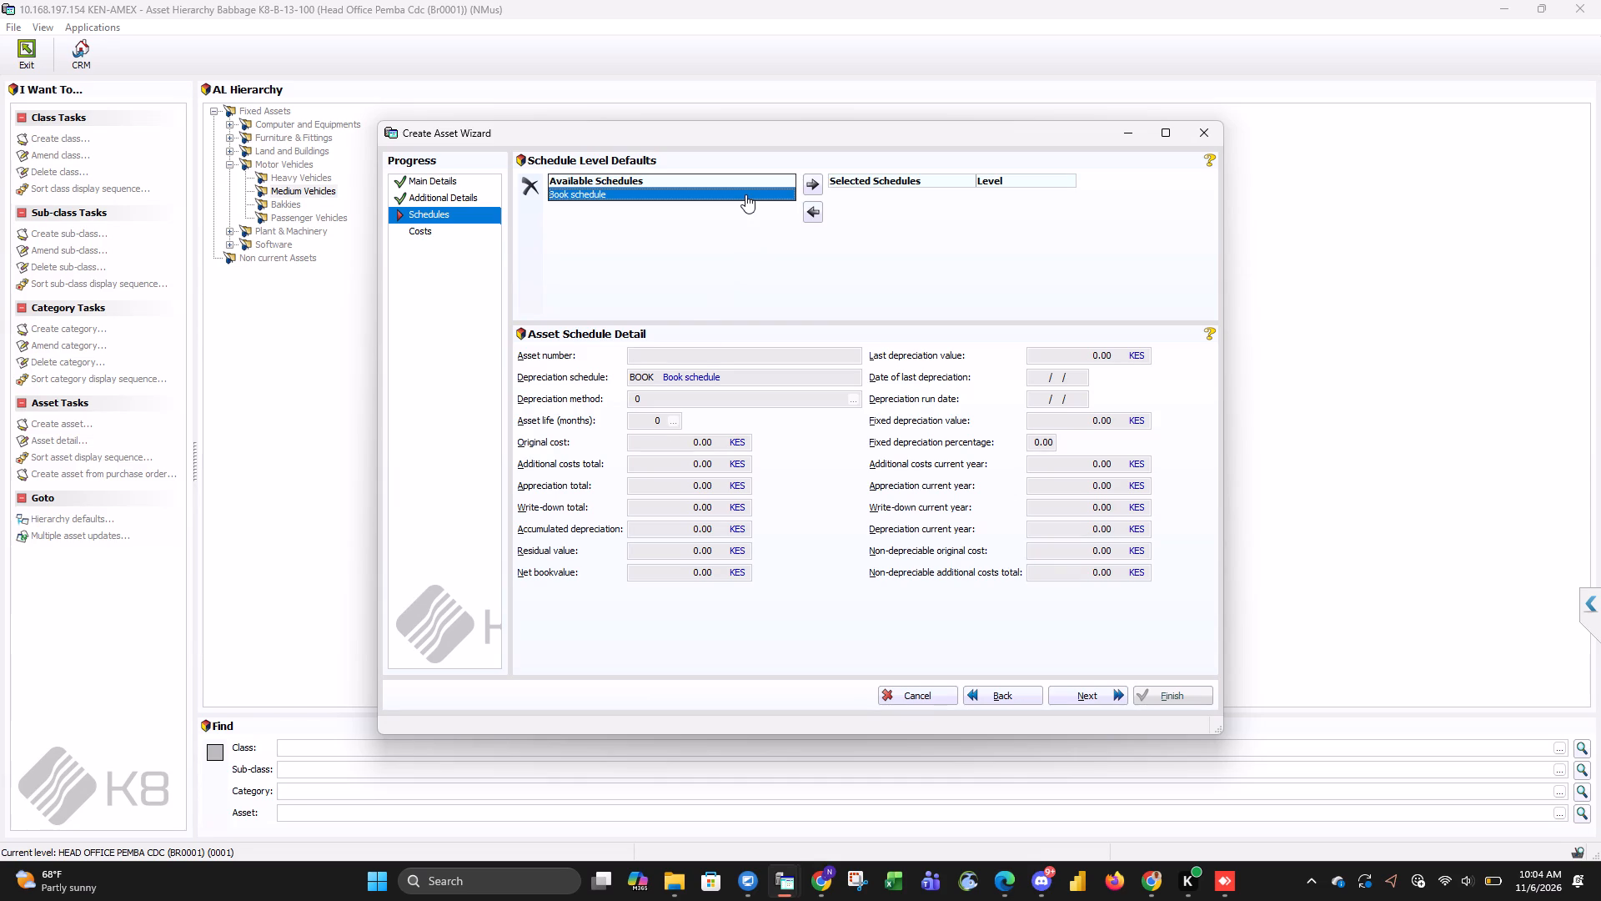
right_click(745, 194)
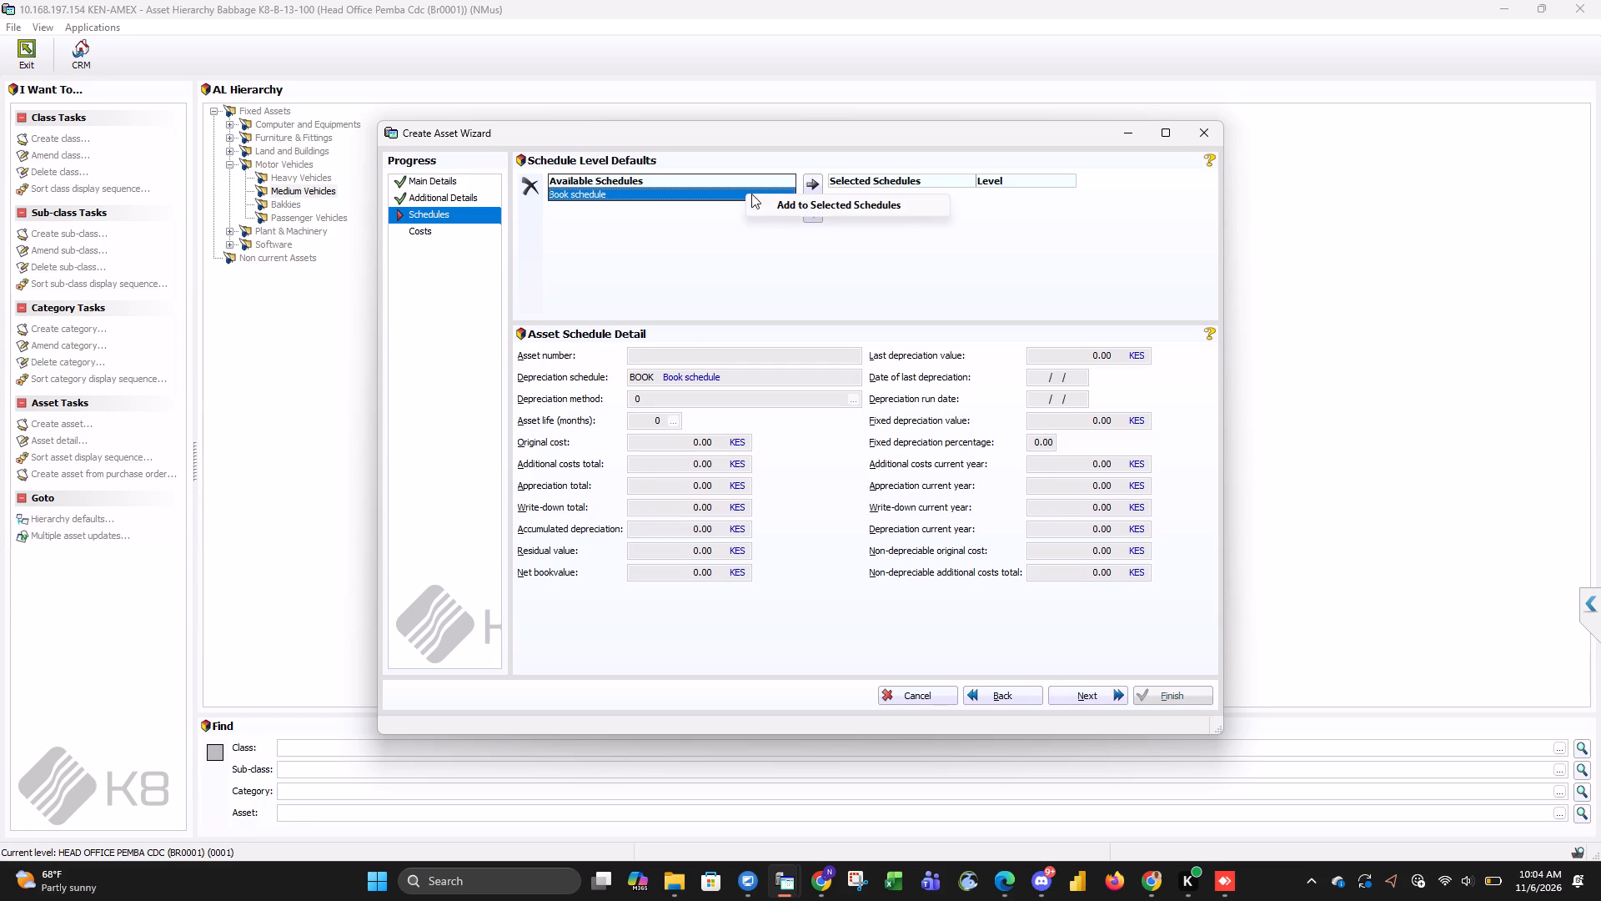
click(817, 204)
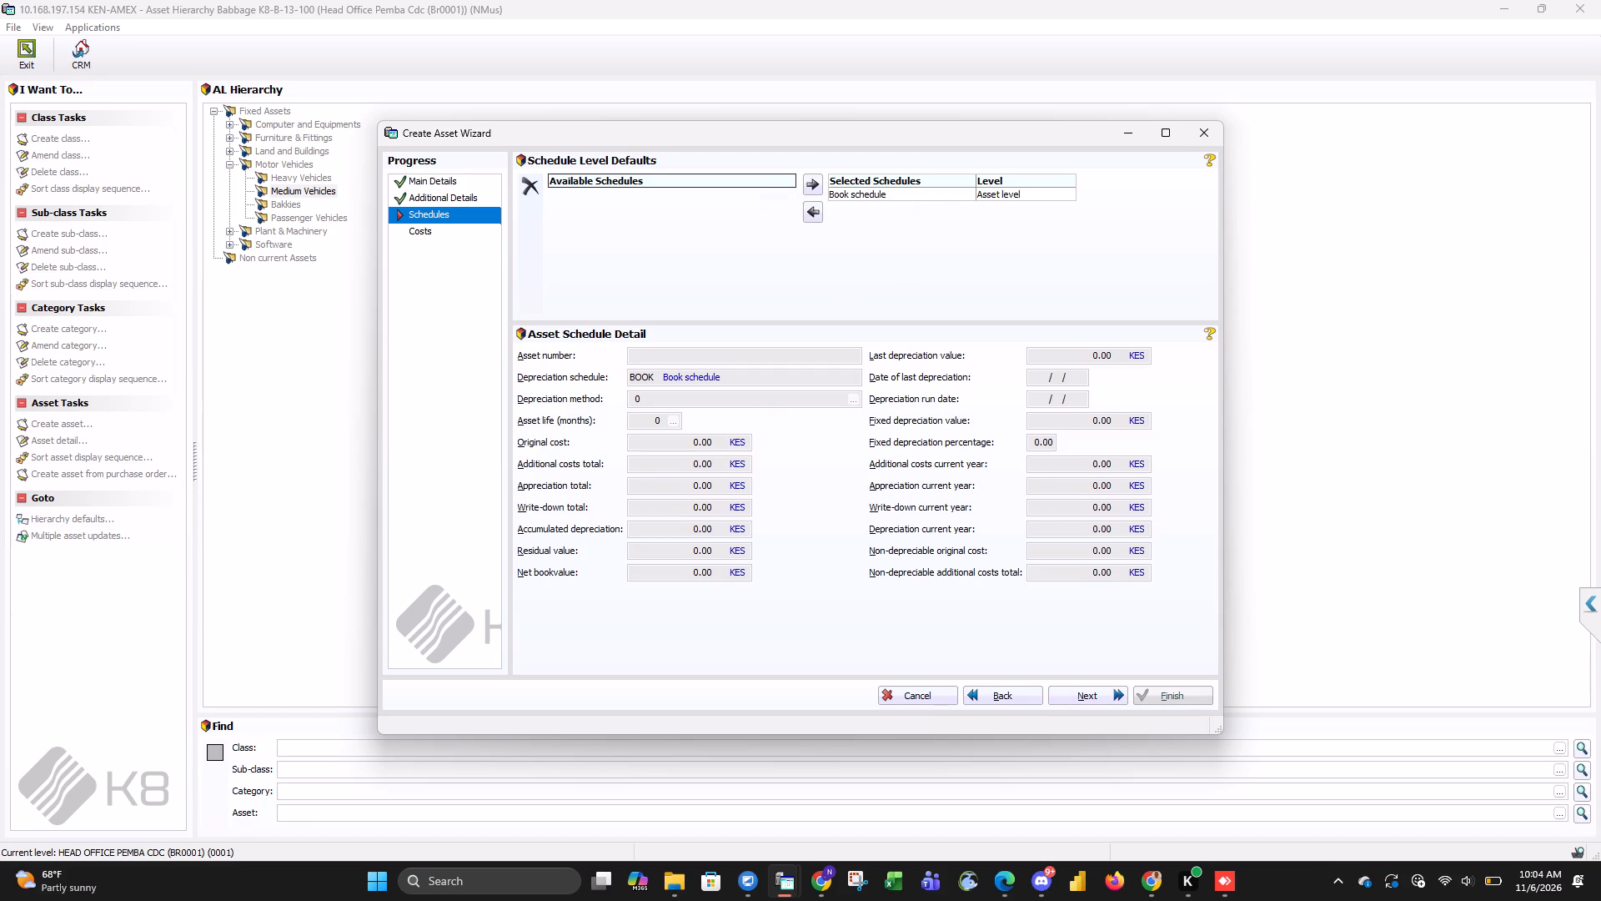
click(852, 400)
double_click(852, 400)
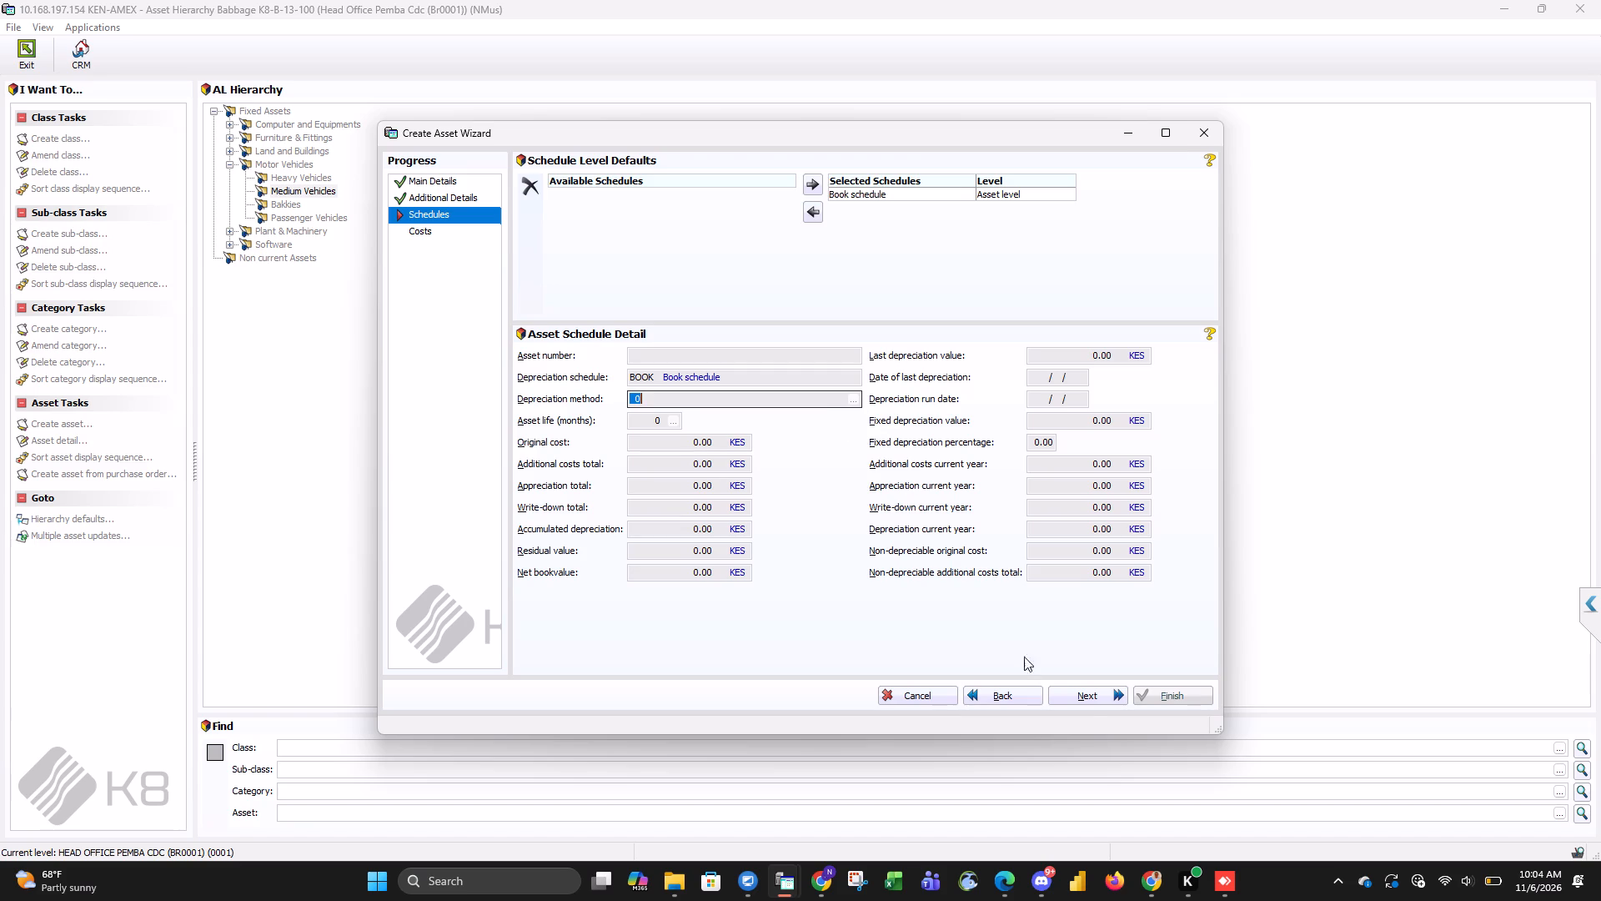
click(1096, 697)
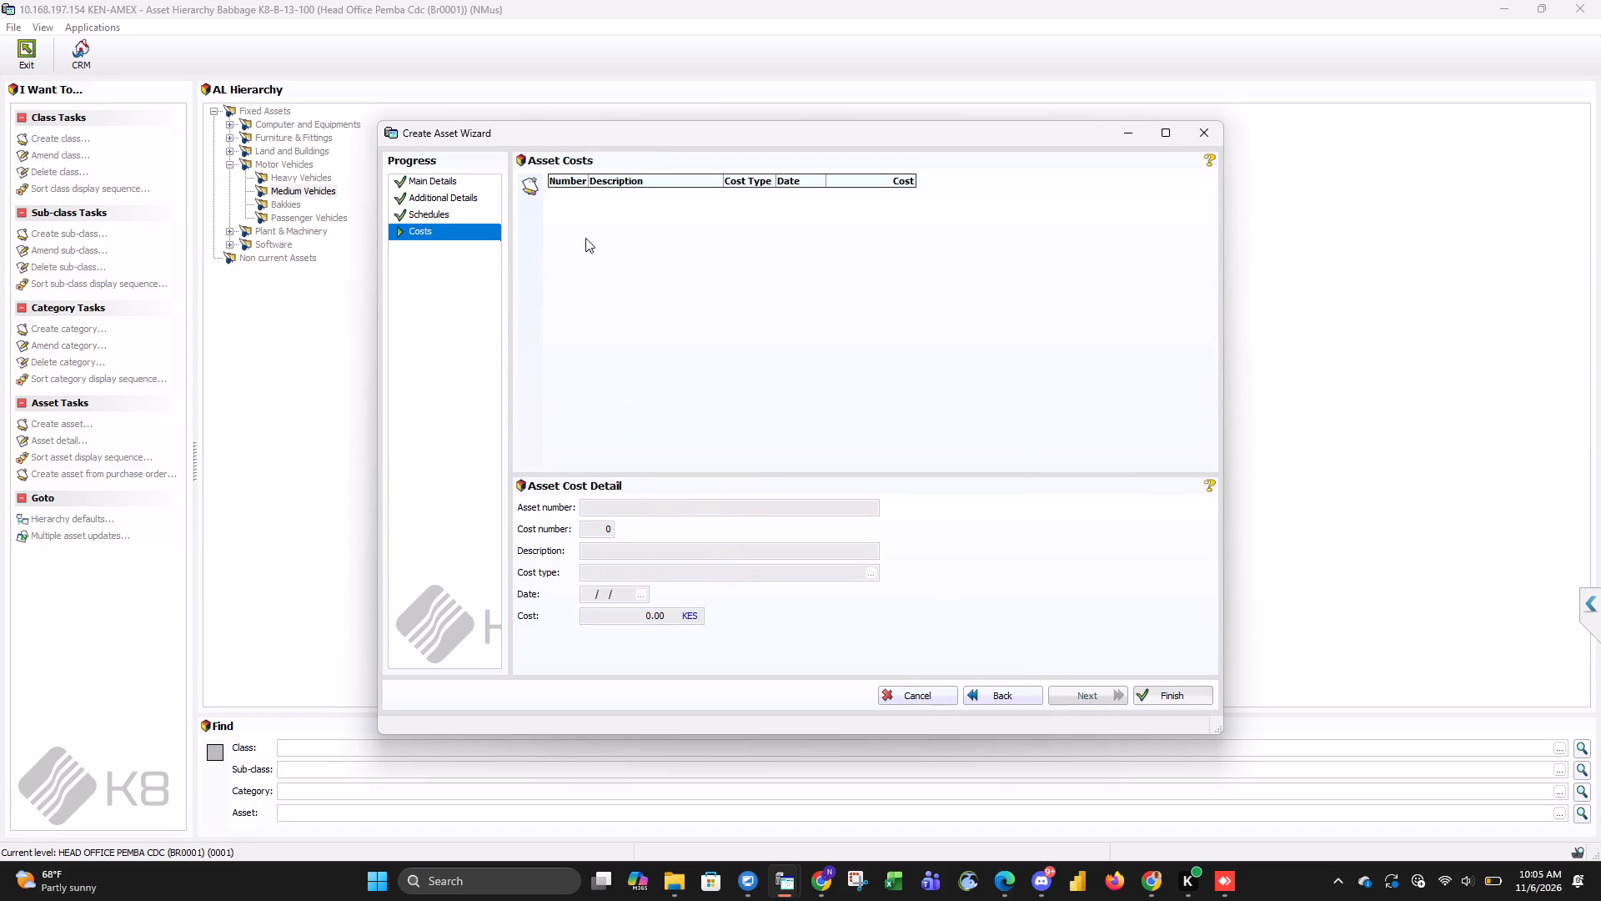
Add an asset cost with the description Purchase Cost, following the guide's Insert Asset Cost example.
click(533, 184)
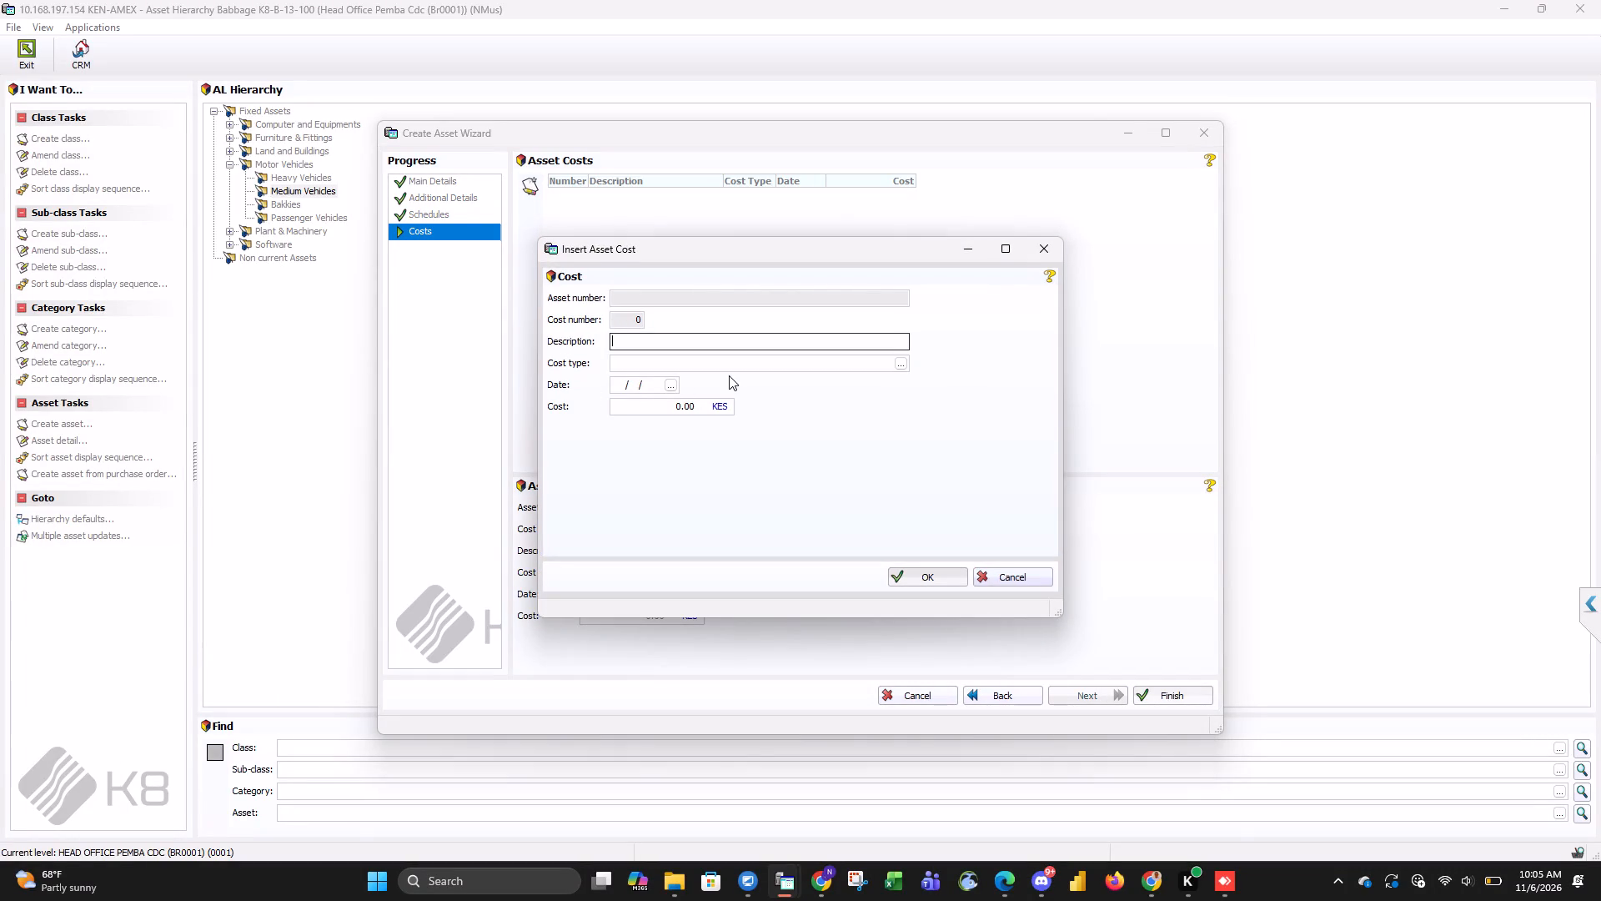
key(alt+Tab)
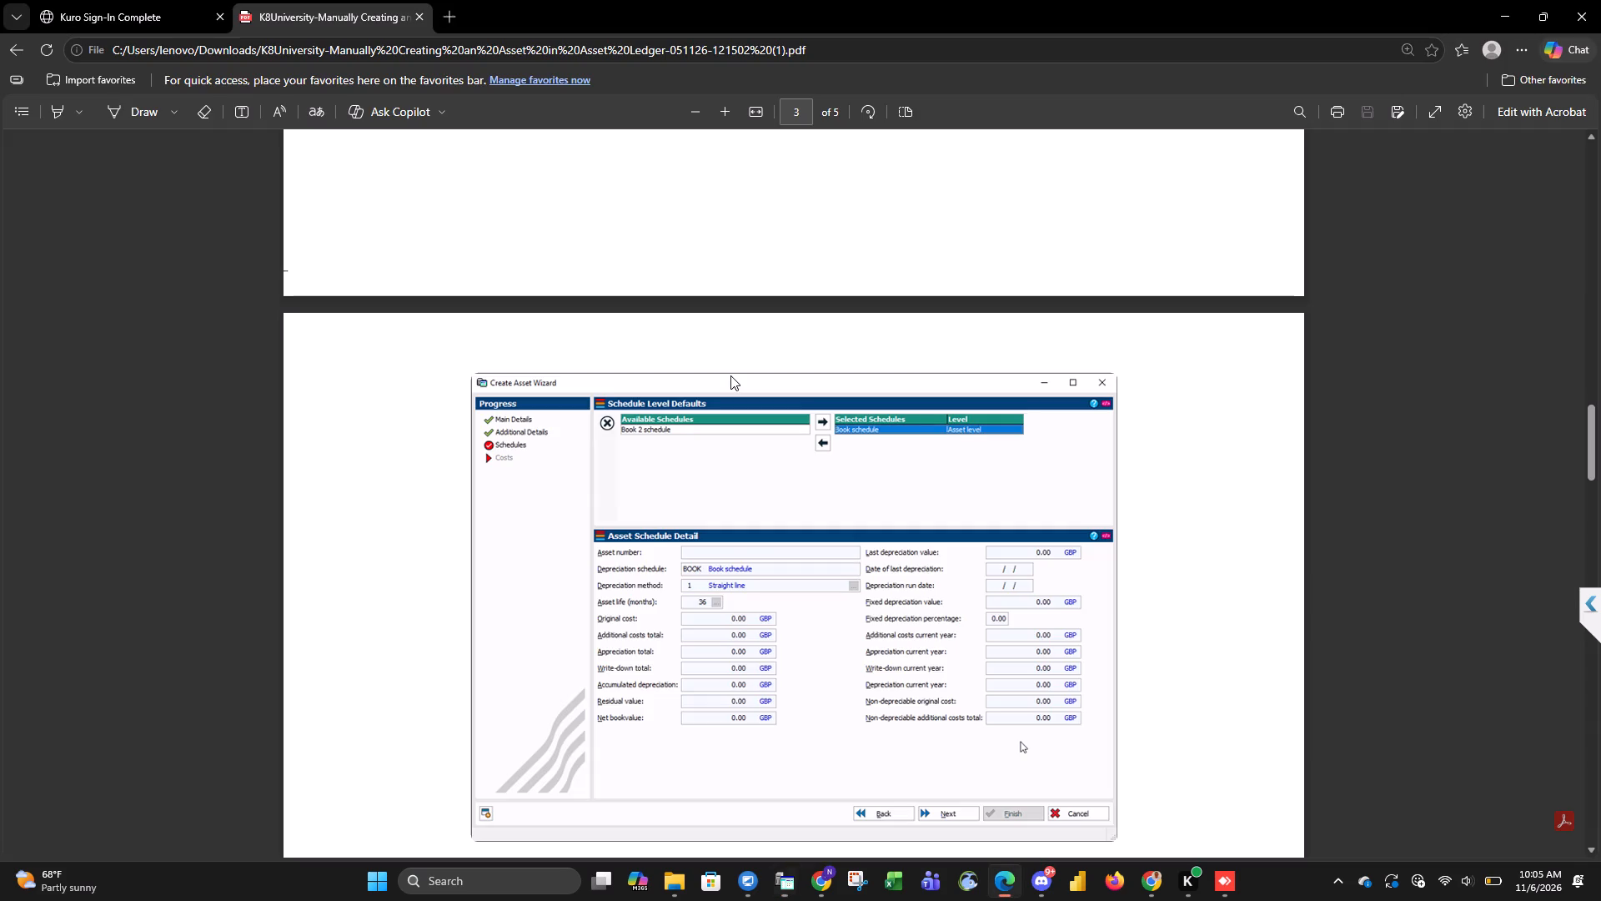
scroll(755, 528, down, 5)
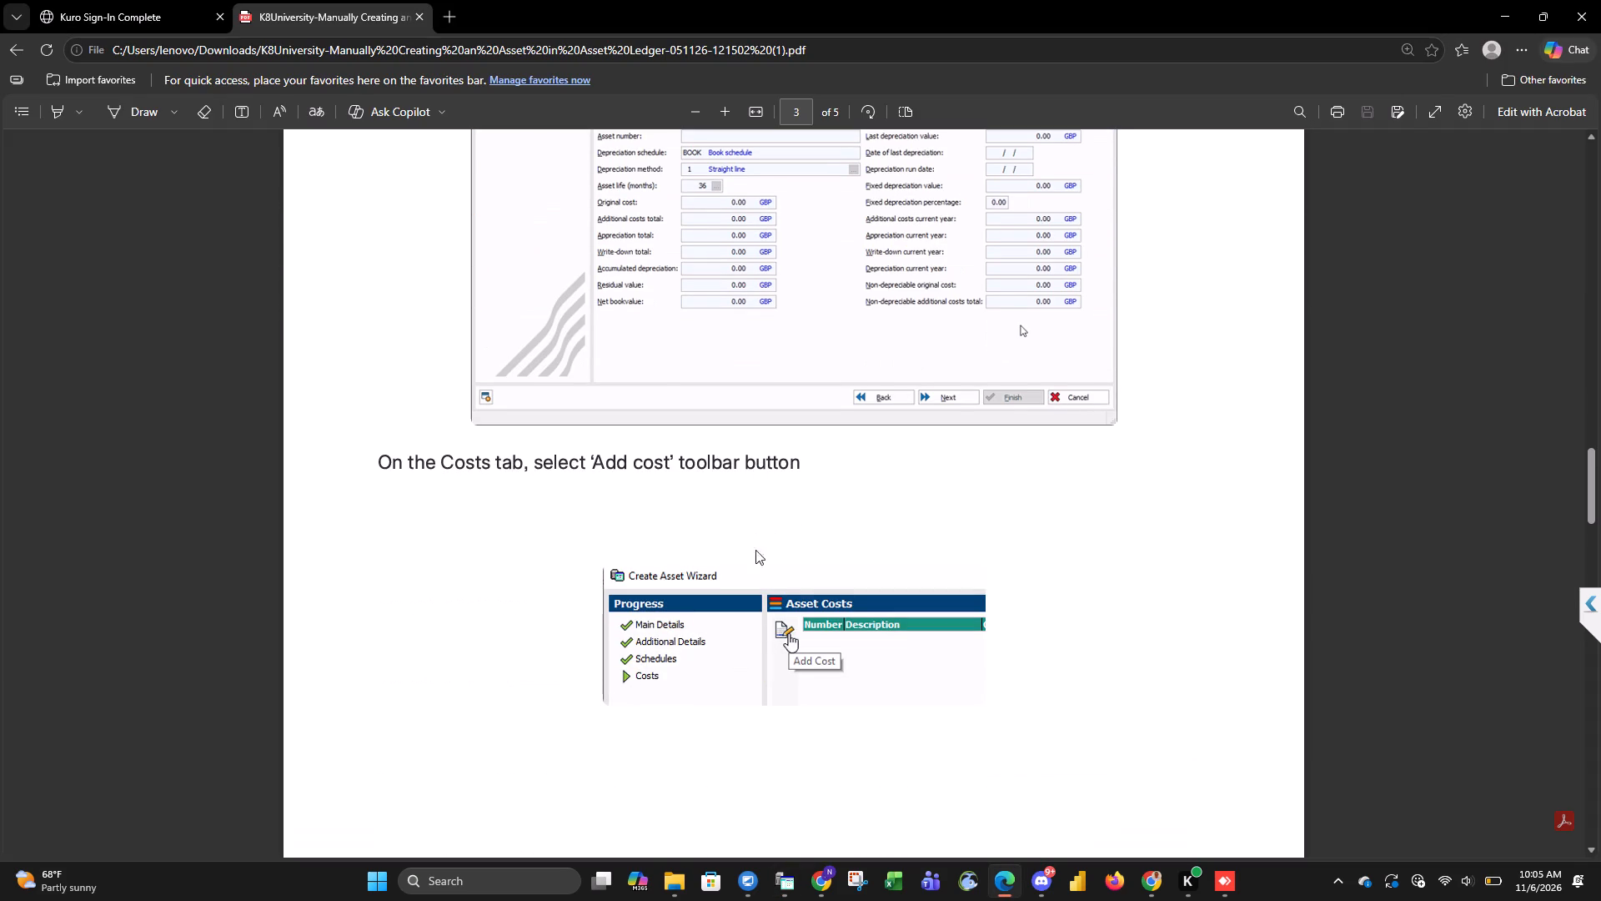
scroll(770, 625, down, 10)
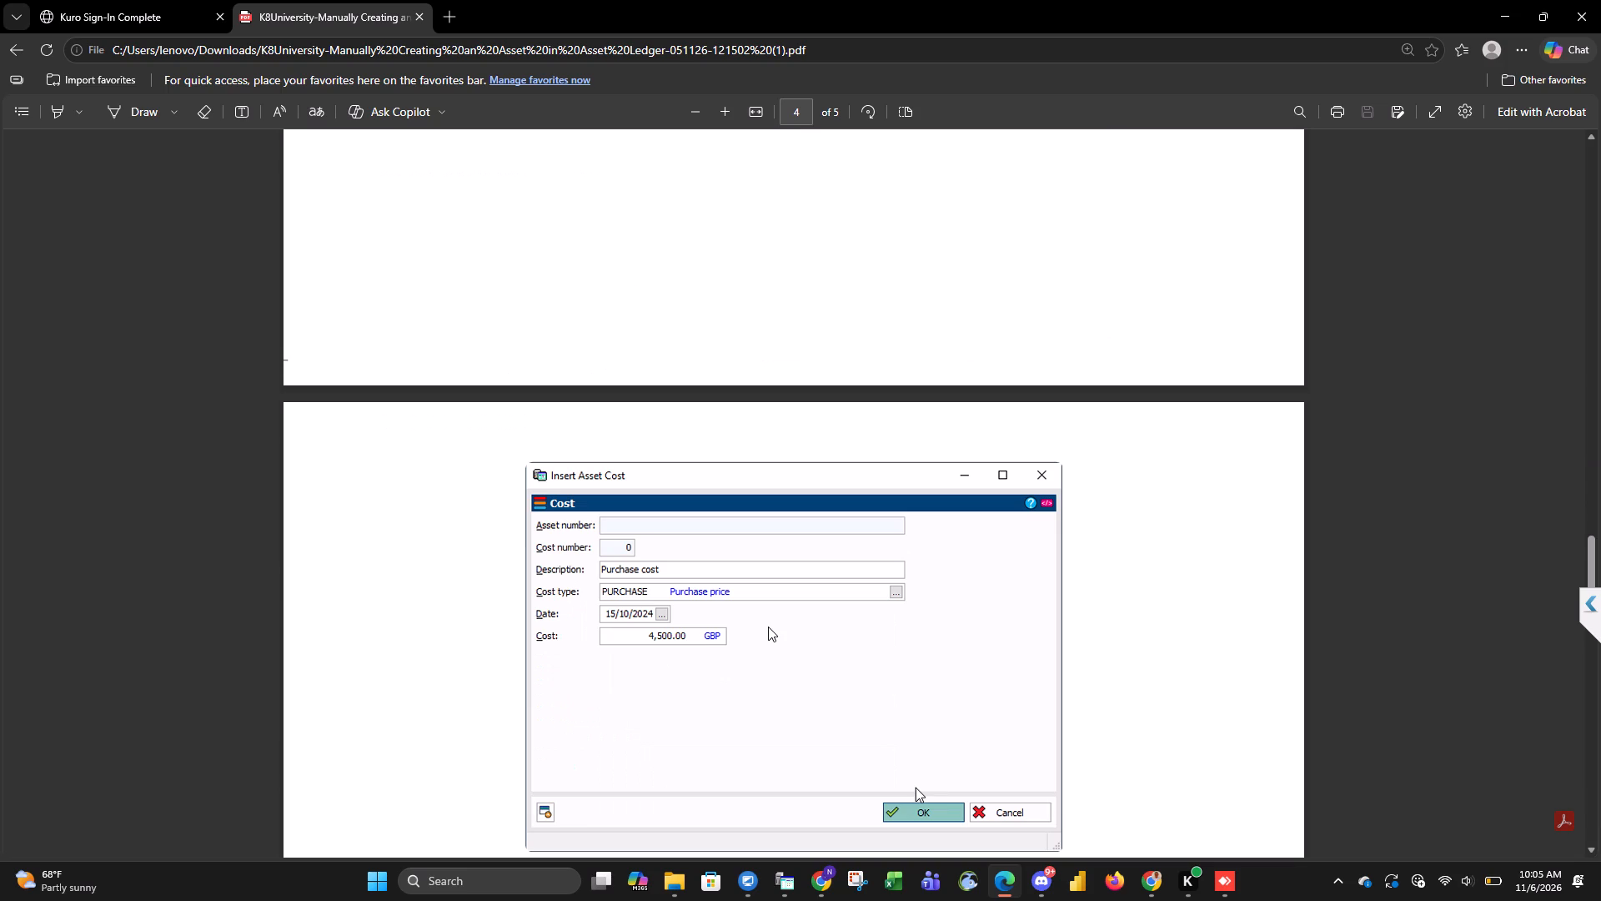
key(alt+Tab)
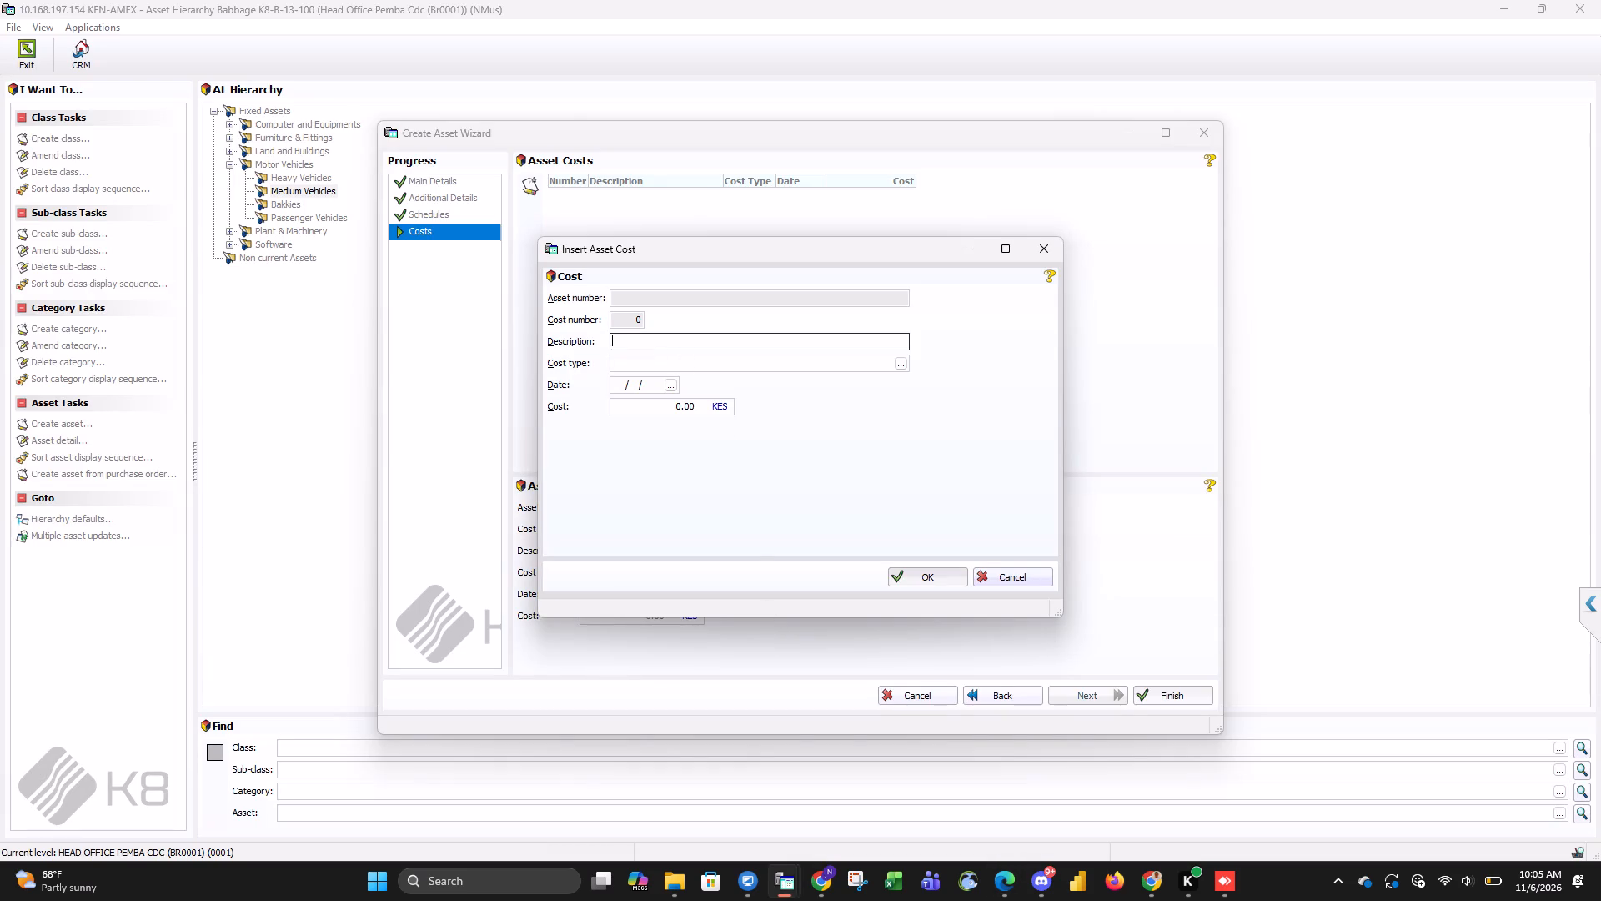
text(Purchase)
key(space)
text(Cost)
key(Tab)
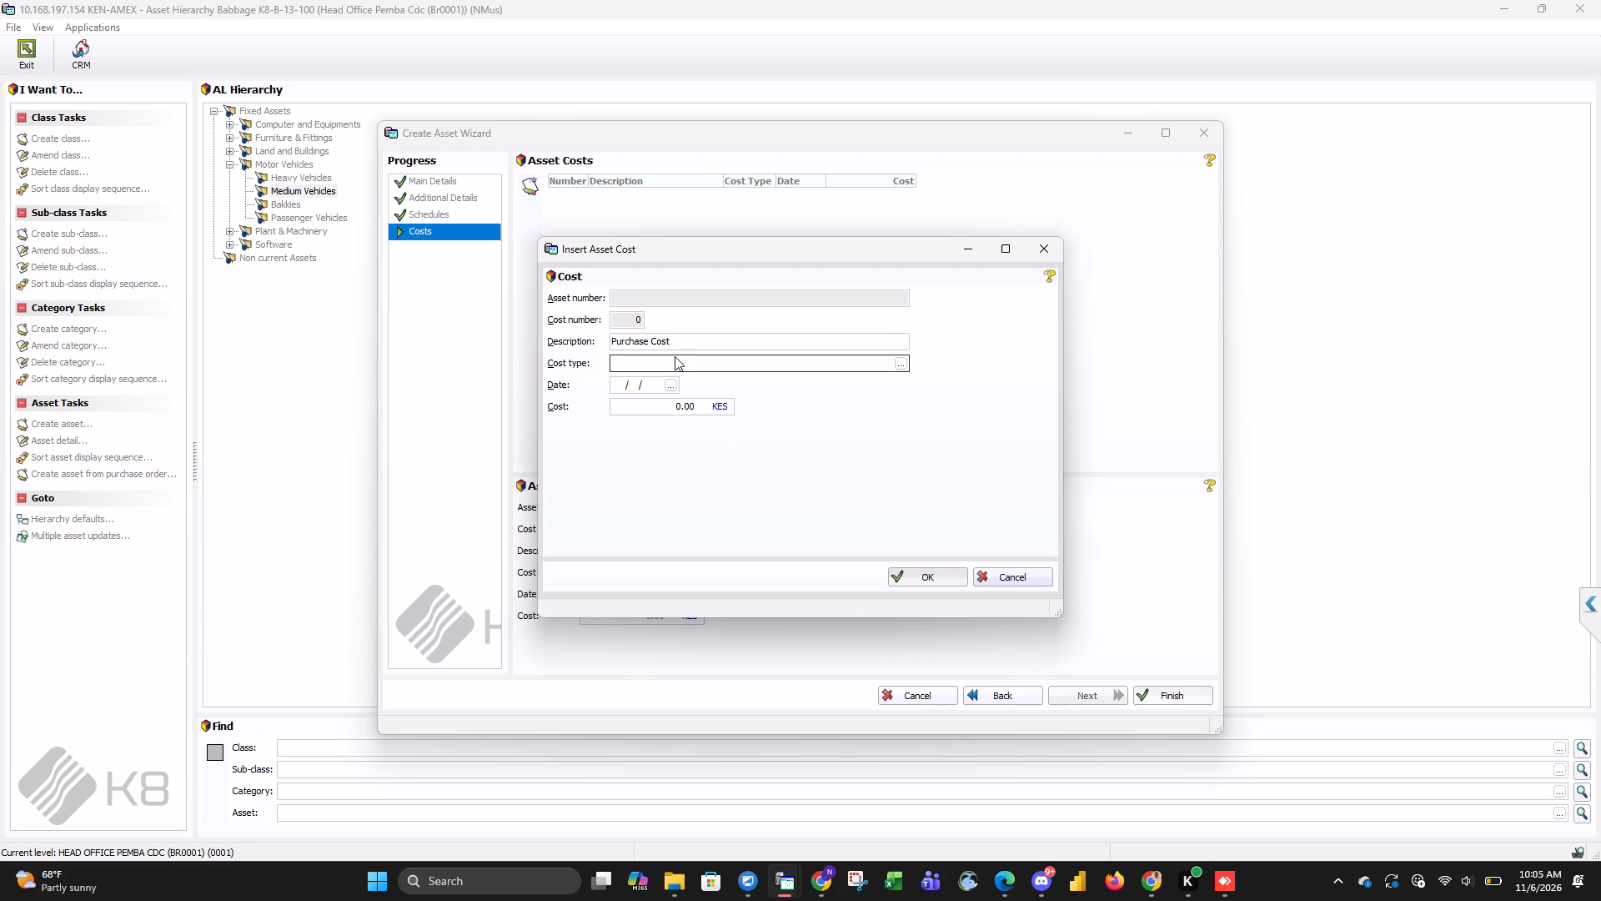
Check the guide's Insert Asset Cost example for the cost type, and return to the cost entry.
key(alt+Tab)
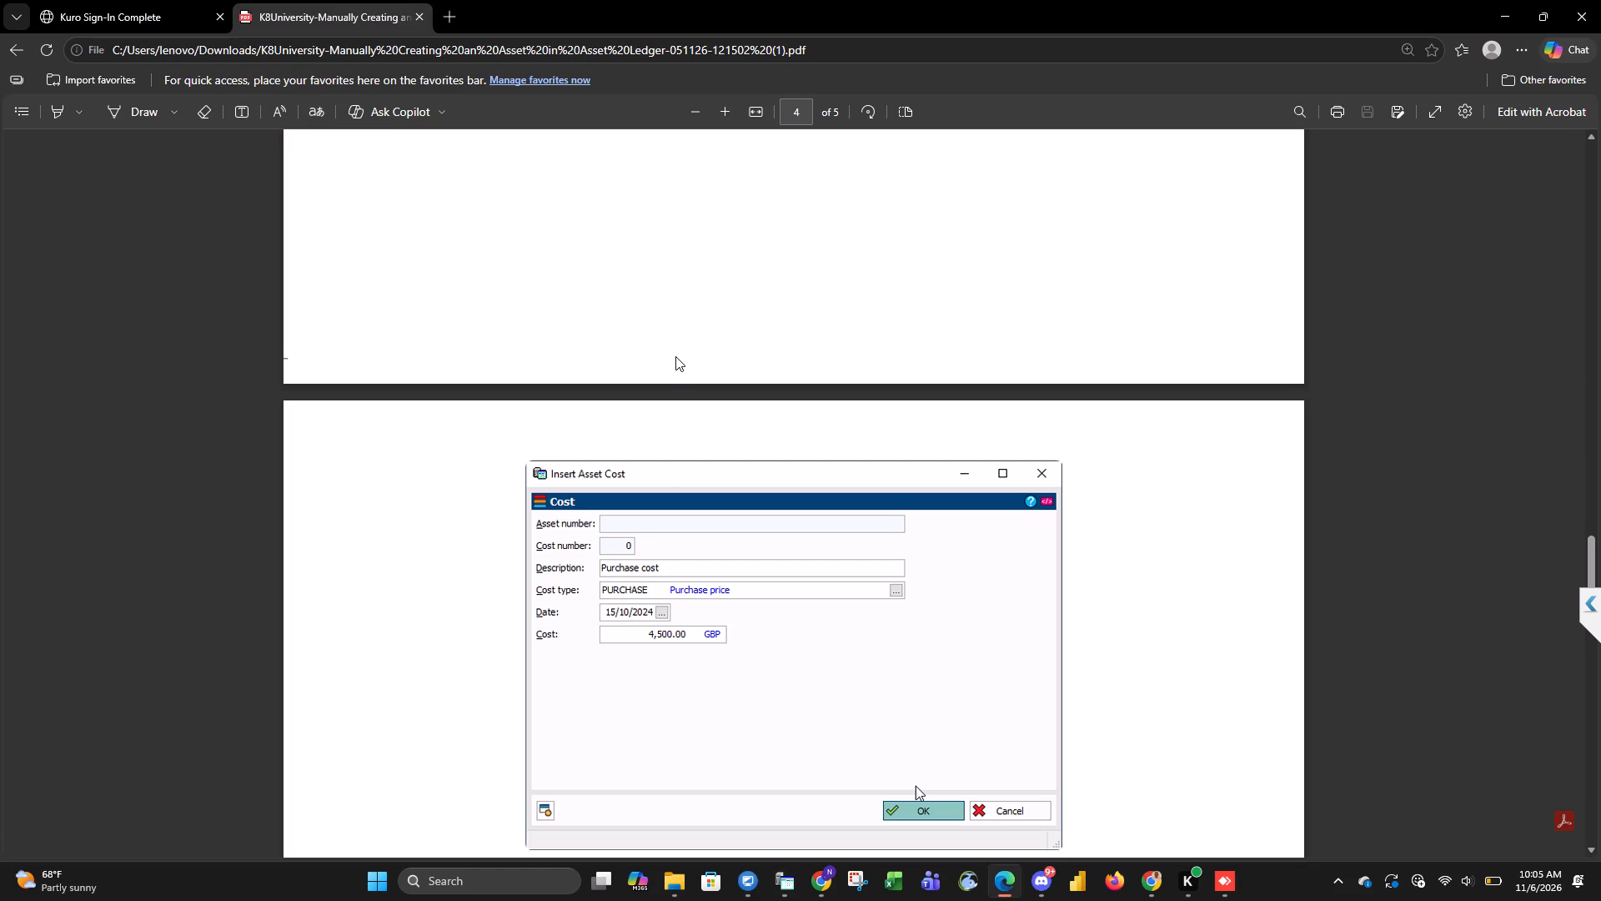
key(alt+Tab)
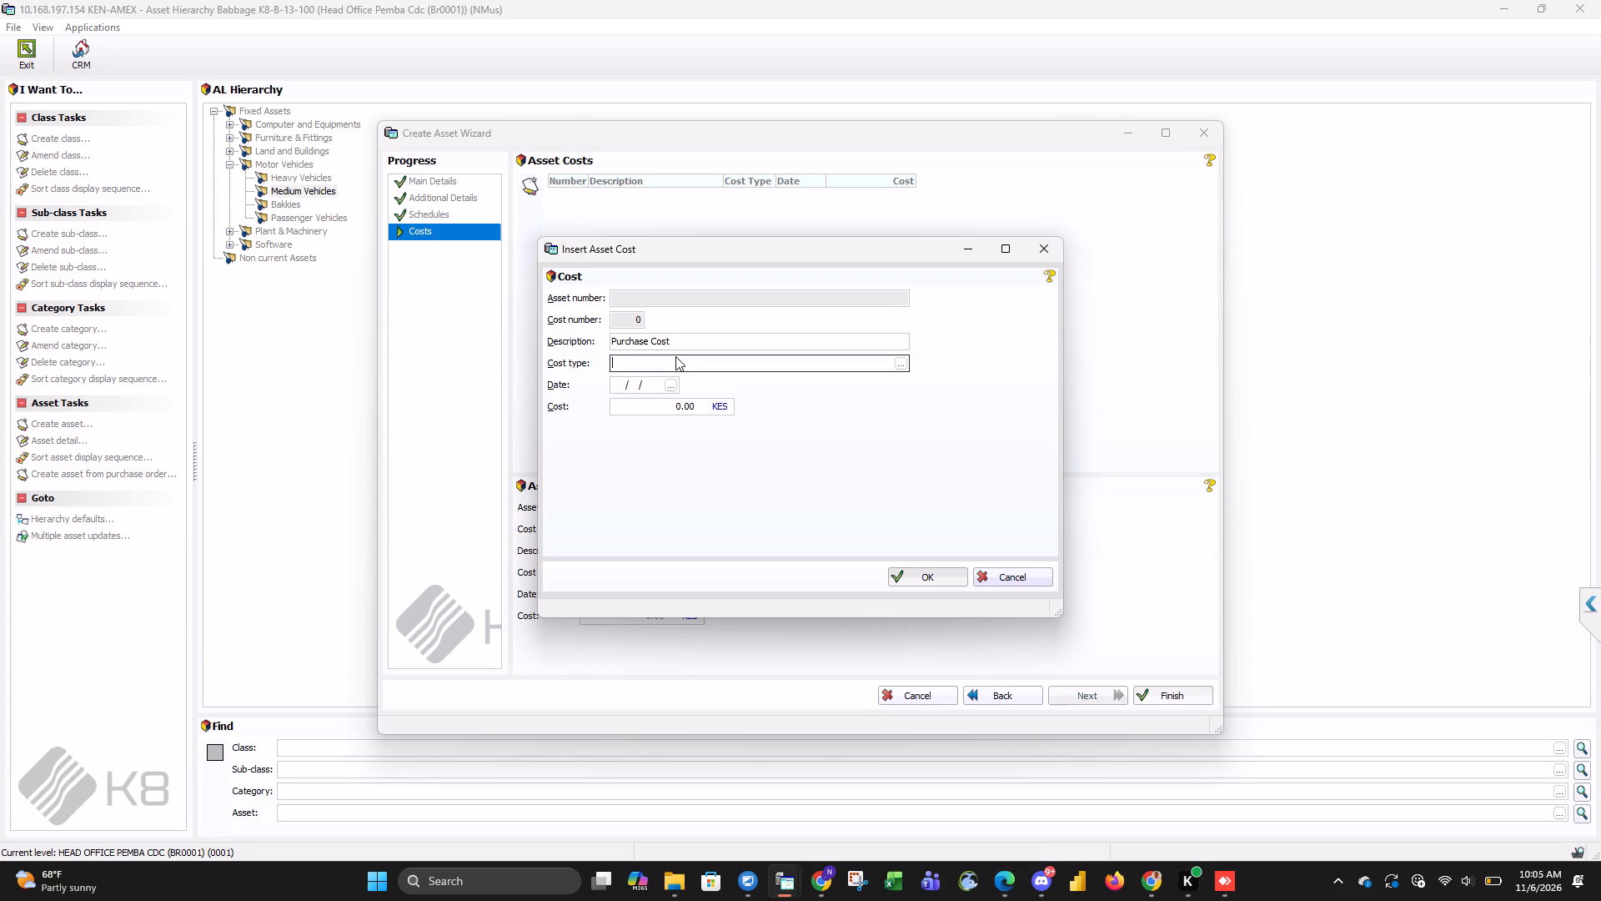
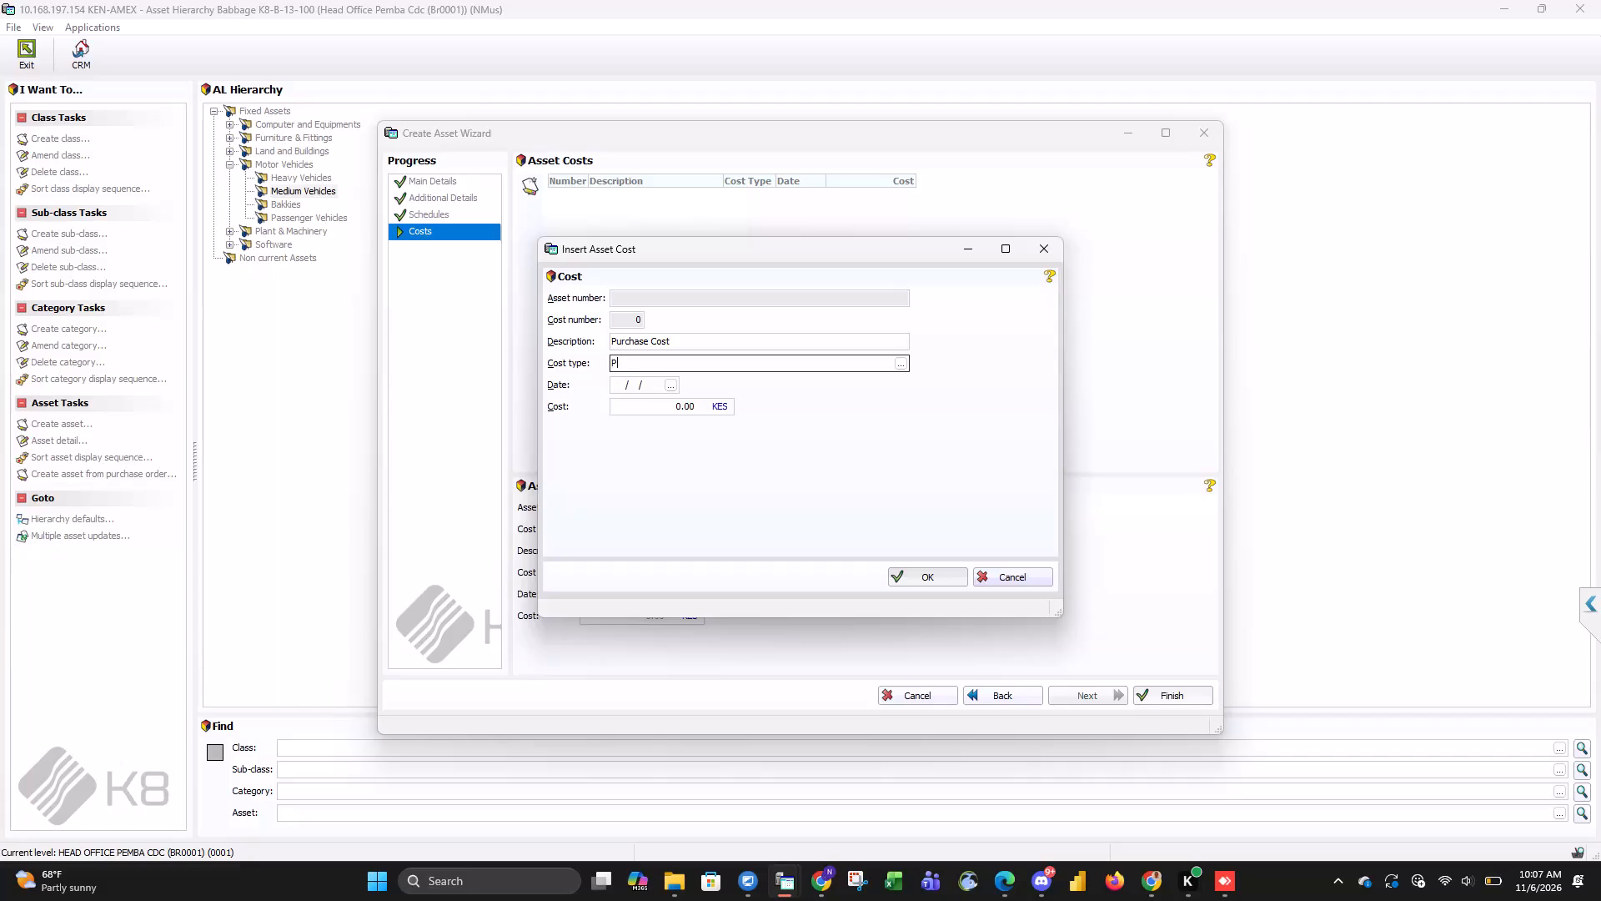
Set the cost type of the Purchase Cost entry to PURCHASE (Purchase price).
text(UR)
key(Tab)
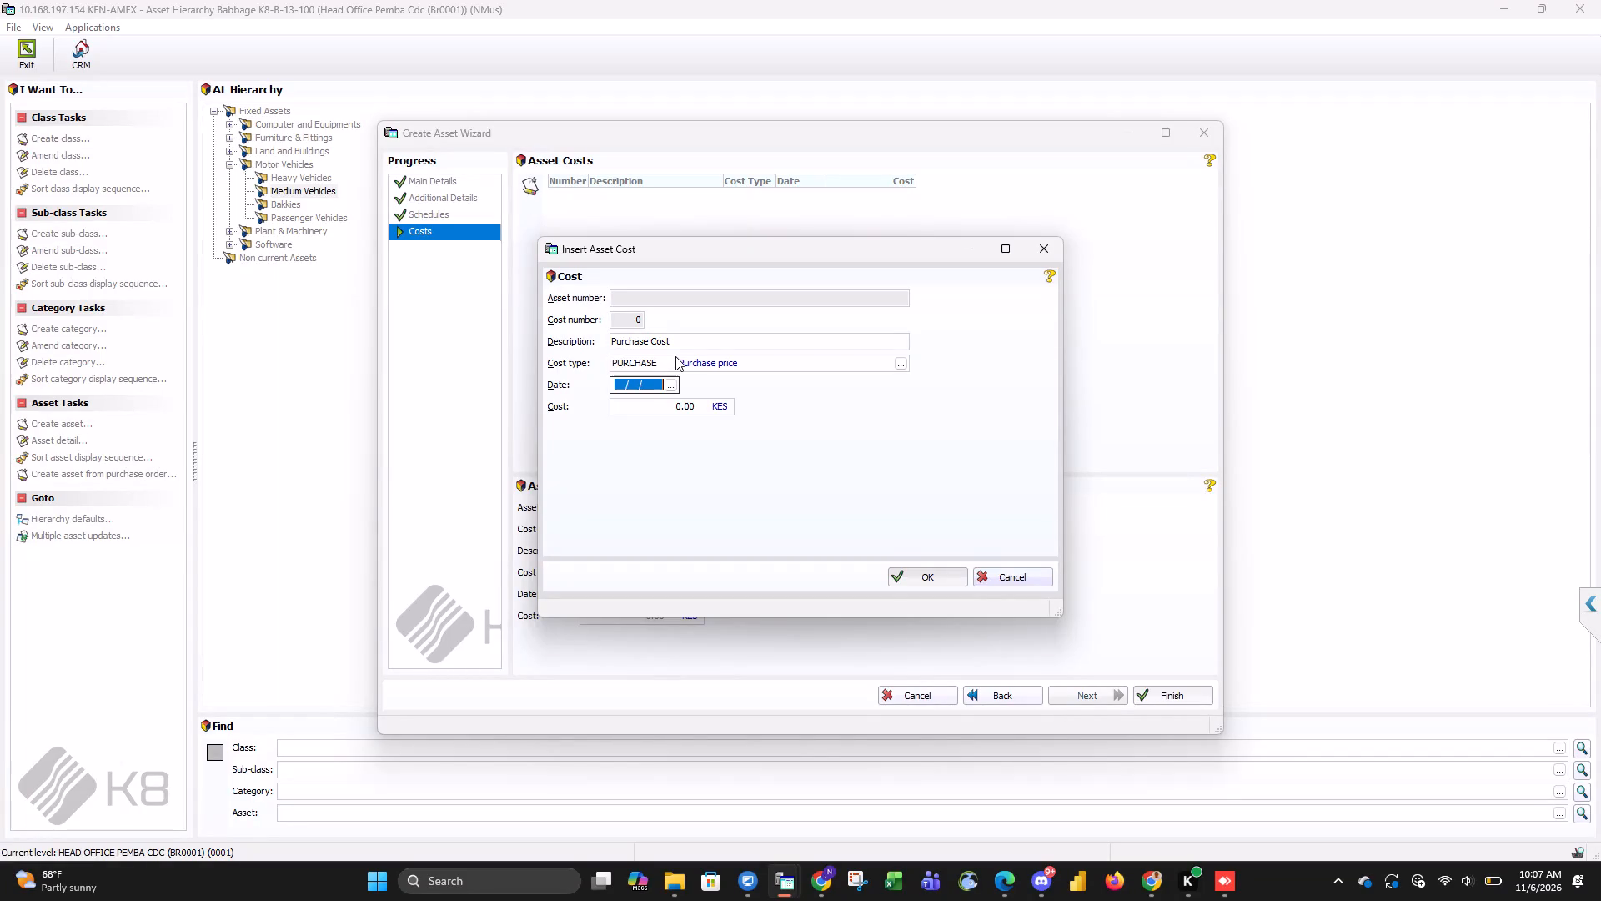
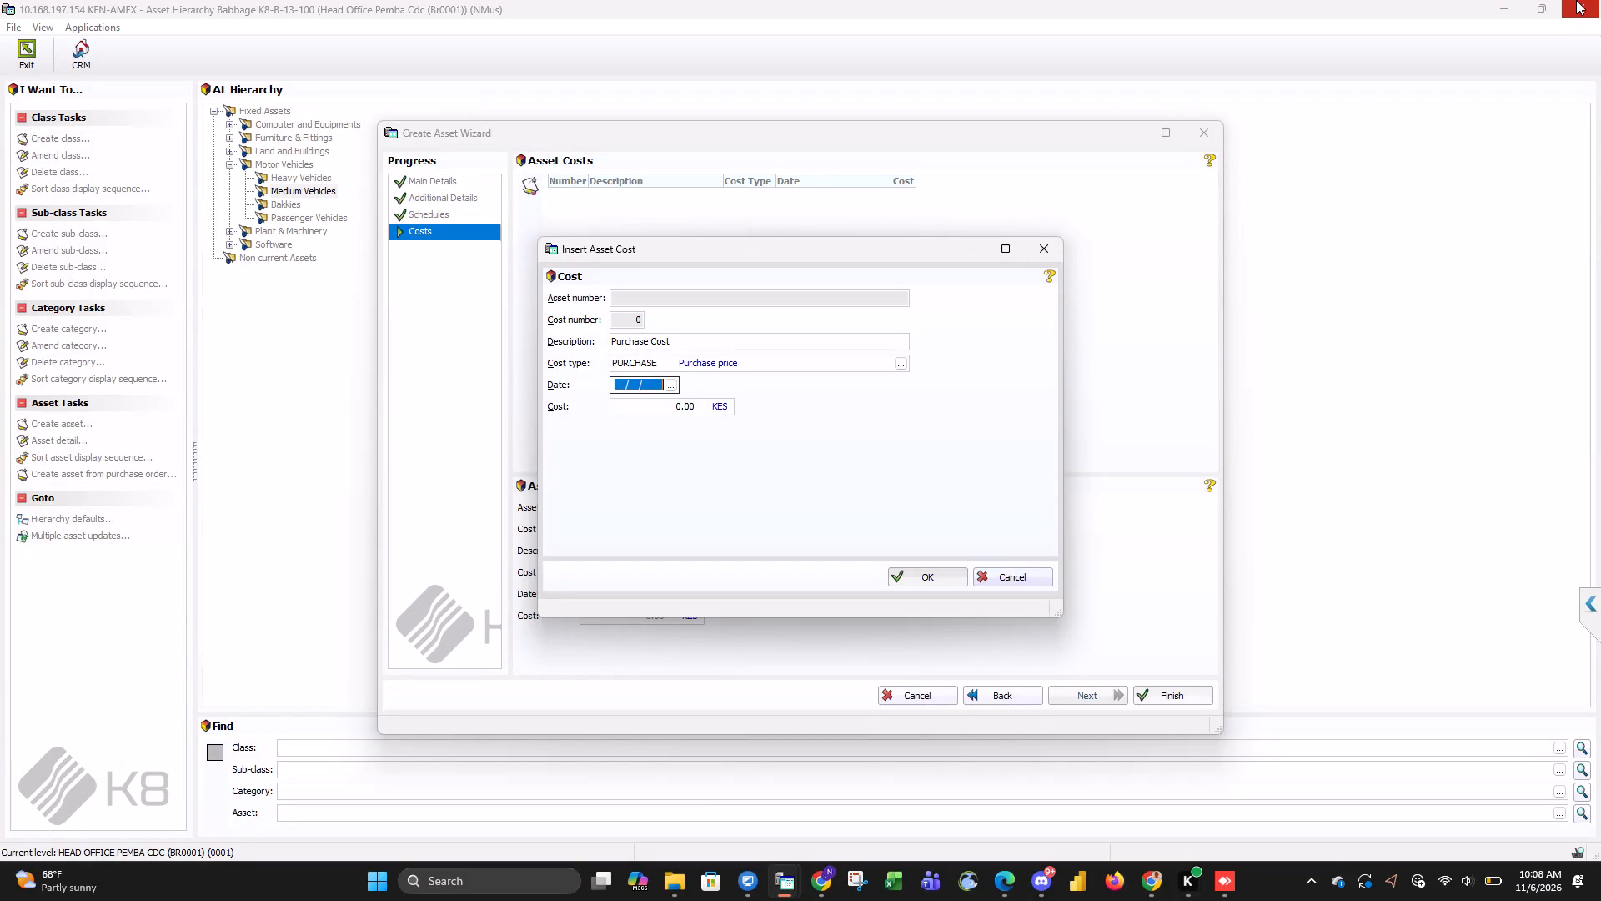
Switch to Chrome and open the AMEX ASSET REGISTRY spreadsheet from the Google Sheets file list.
click(830, 886)
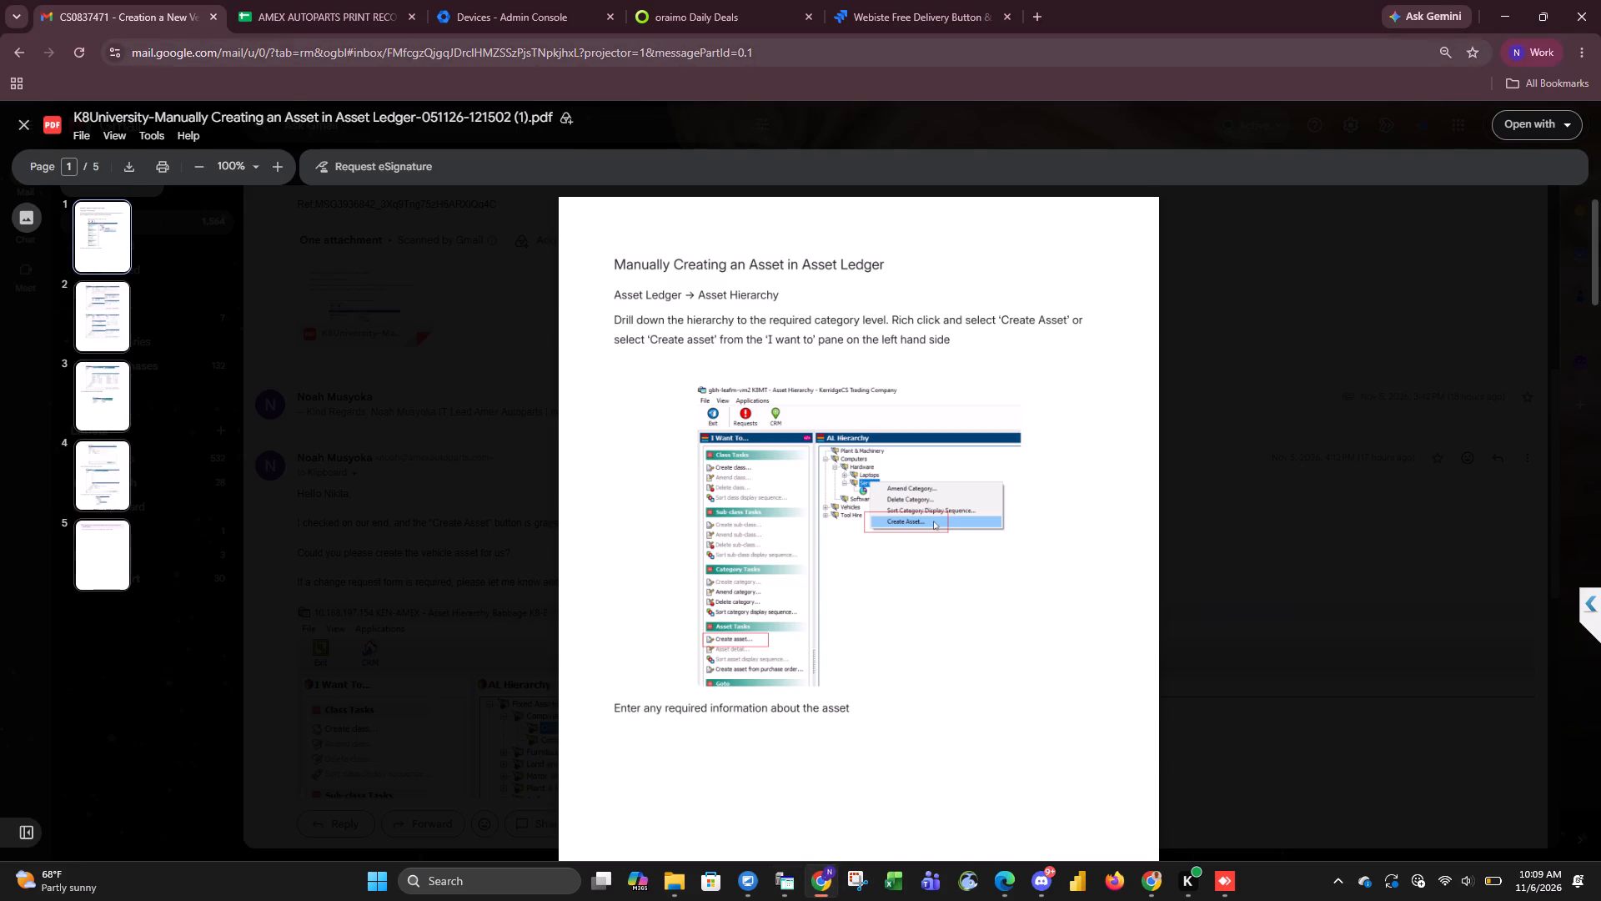
click(345, 5)
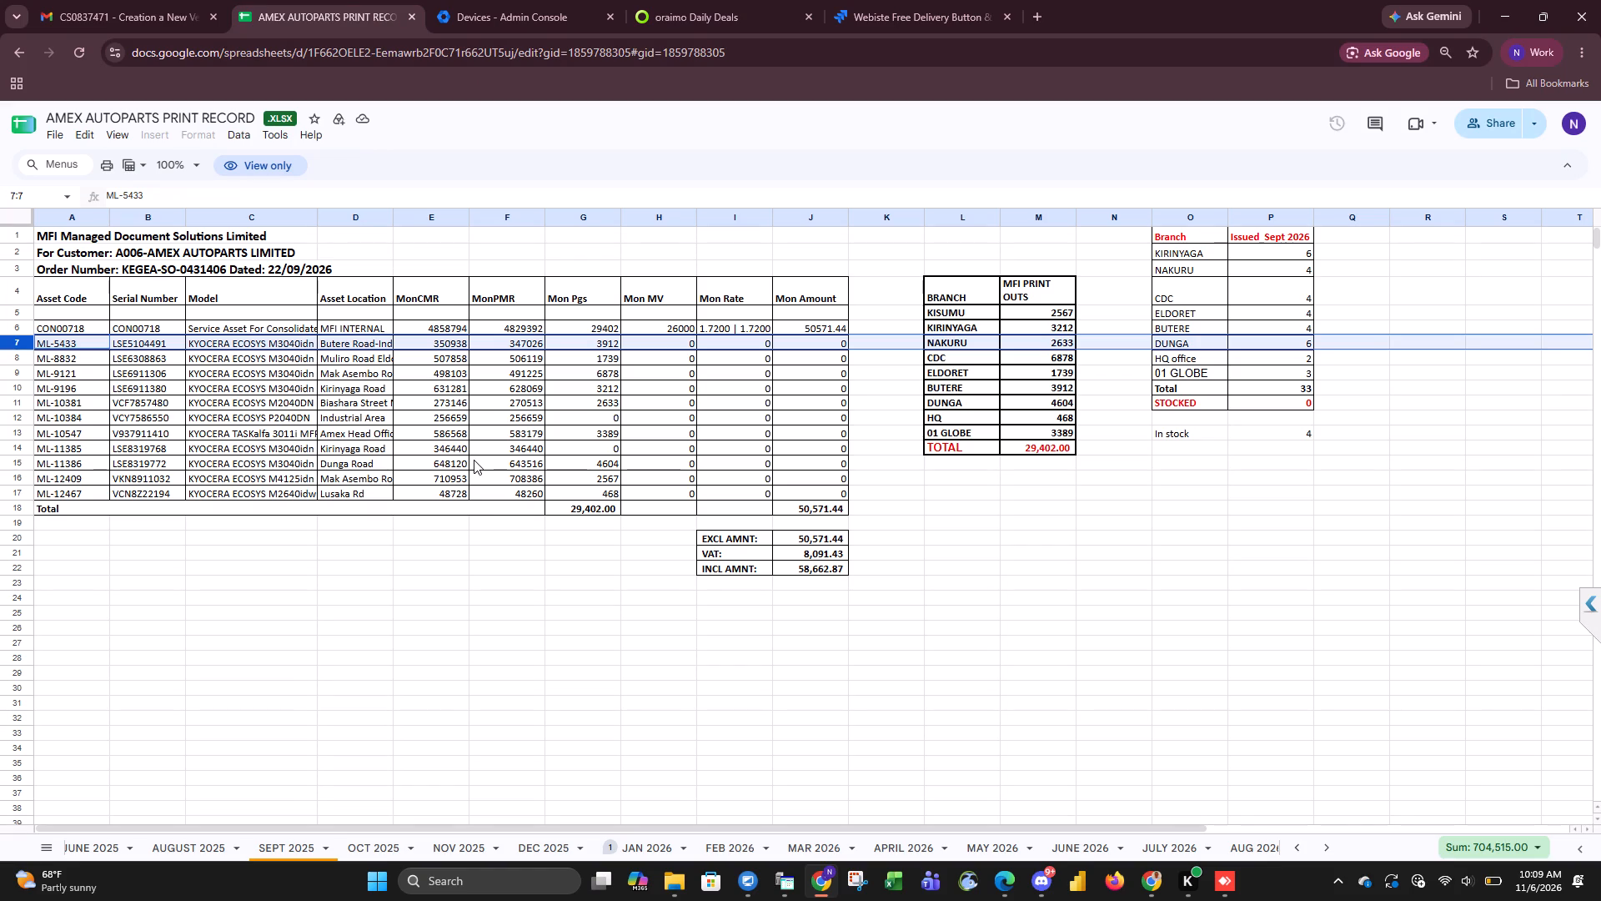
click(14, 126)
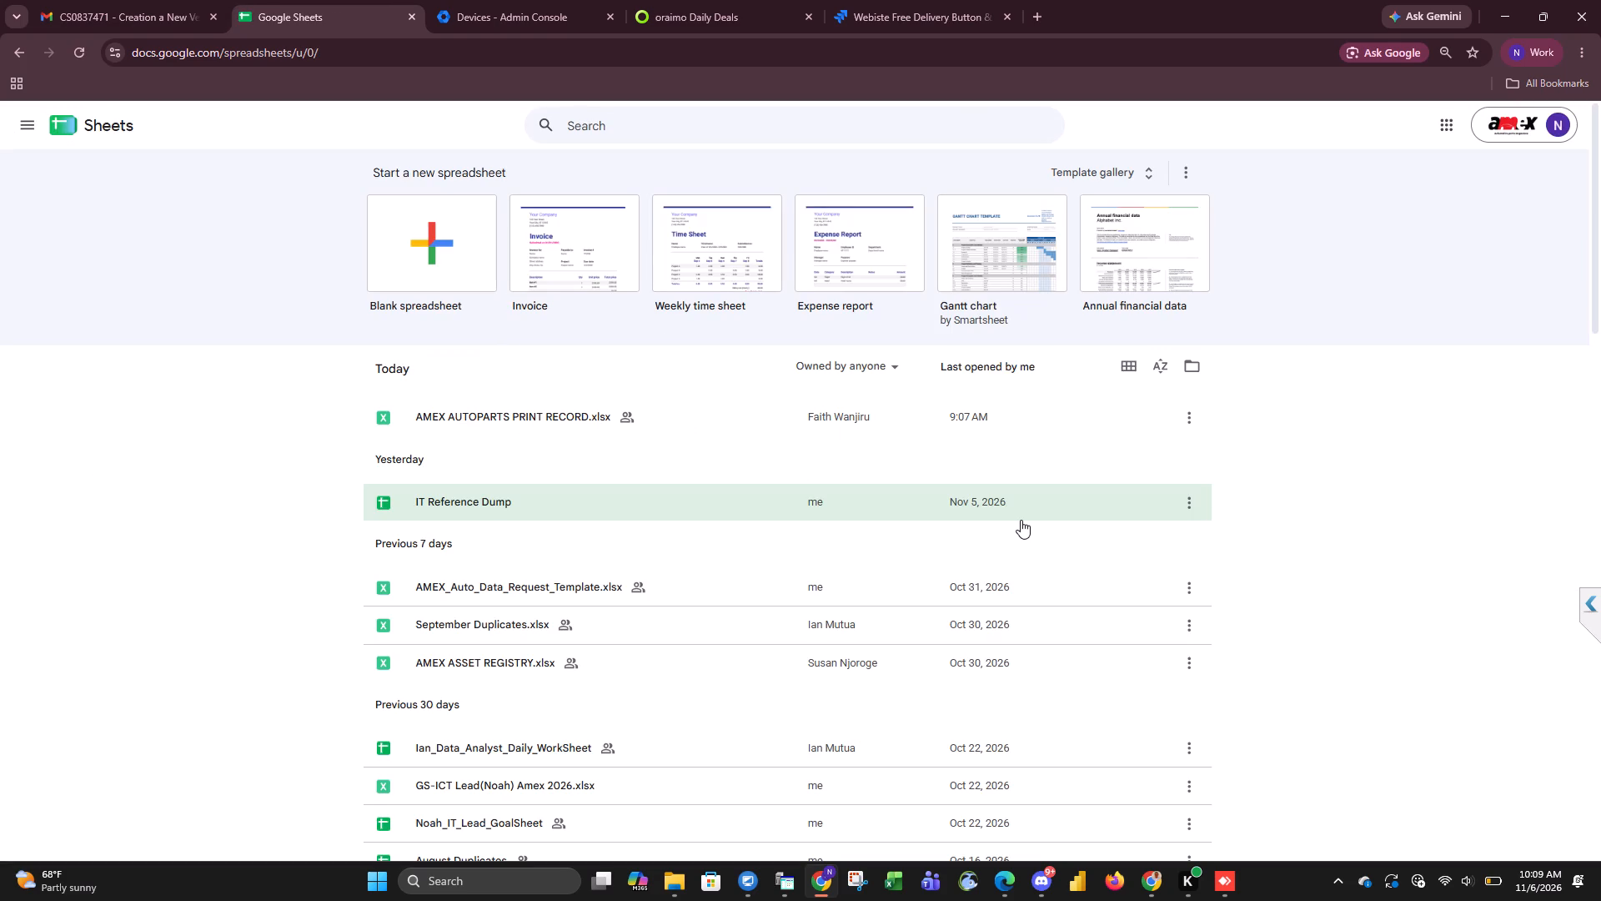
click(613, 661)
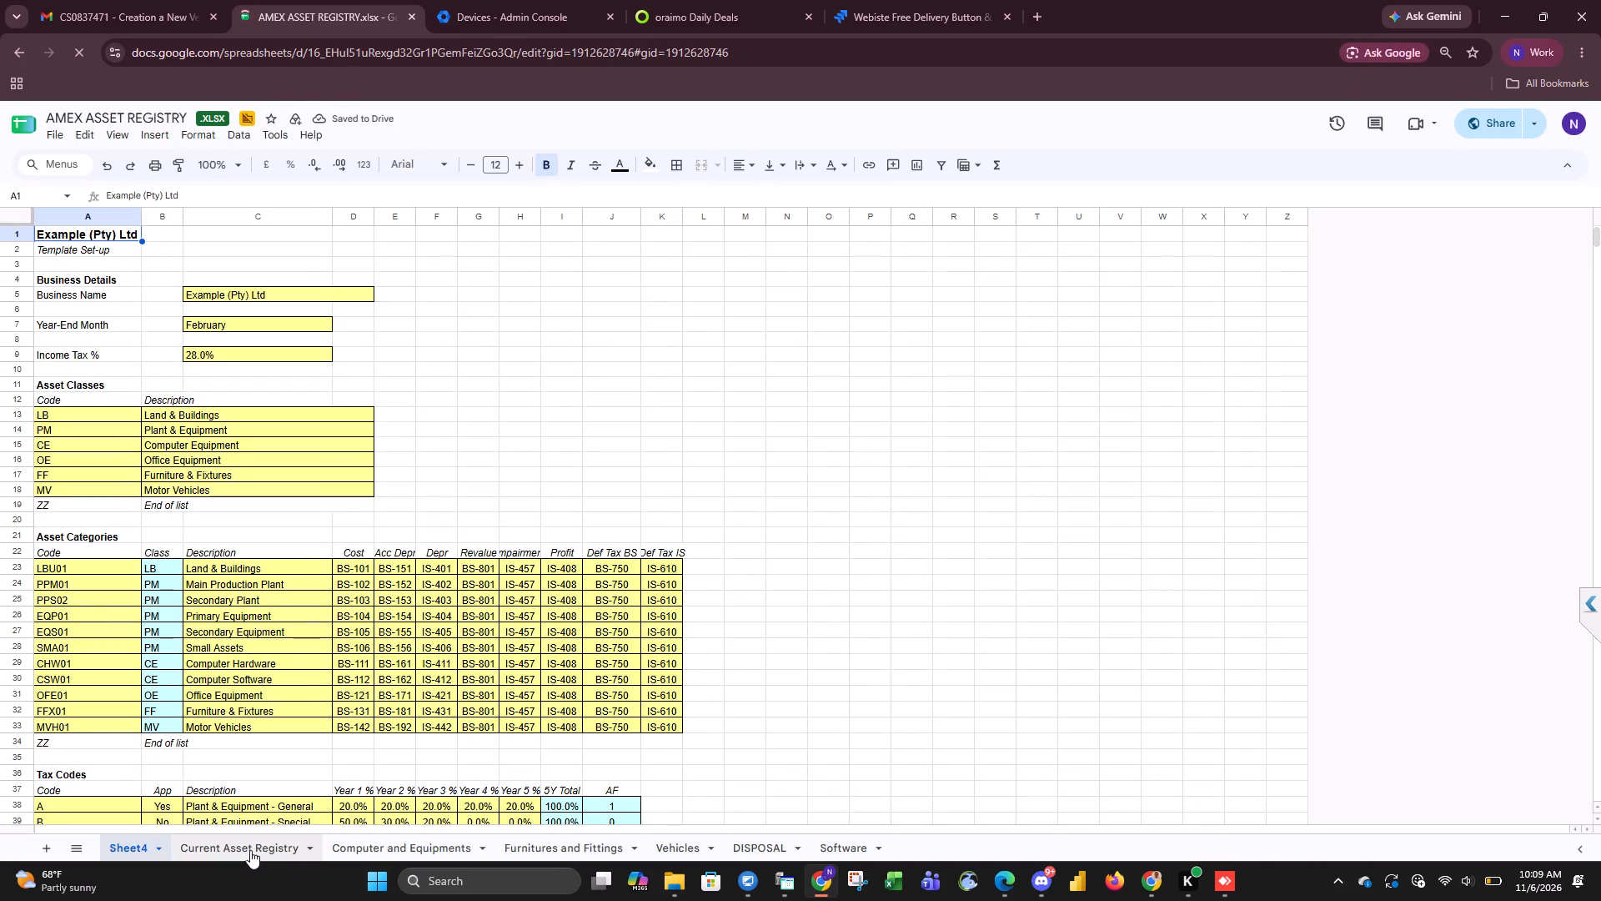
Look through the asset entries in the registry's Current Asset Registry, Computer and Equipments, and Furnitures and Fittings sheets.
click(249, 852)
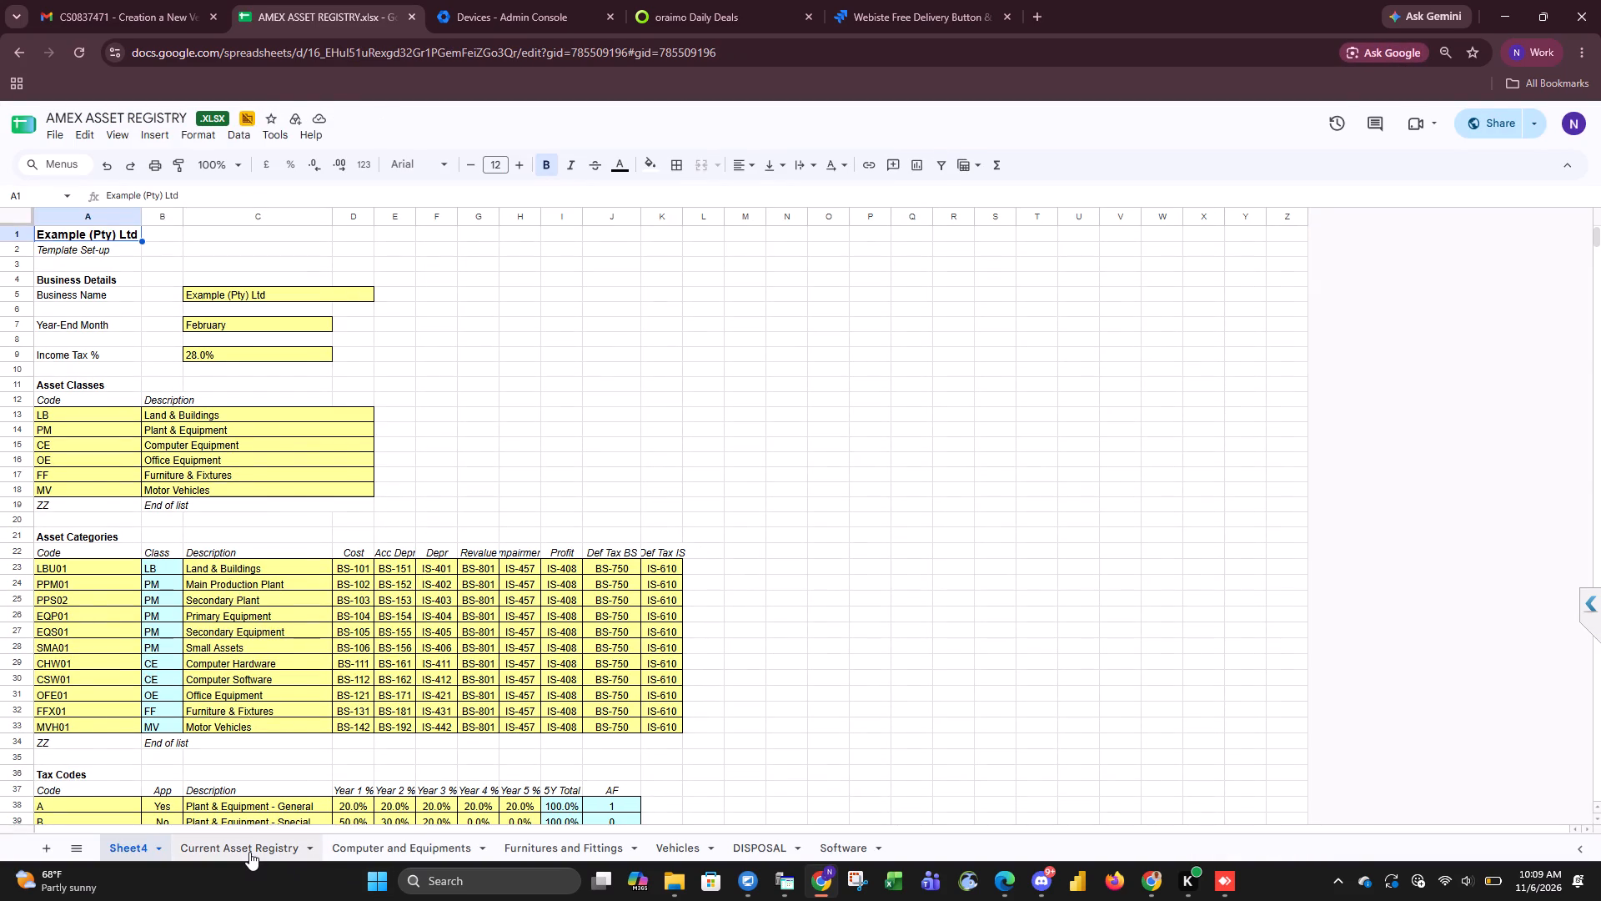
scroll(534, 639, down, 16)
click(435, 853)
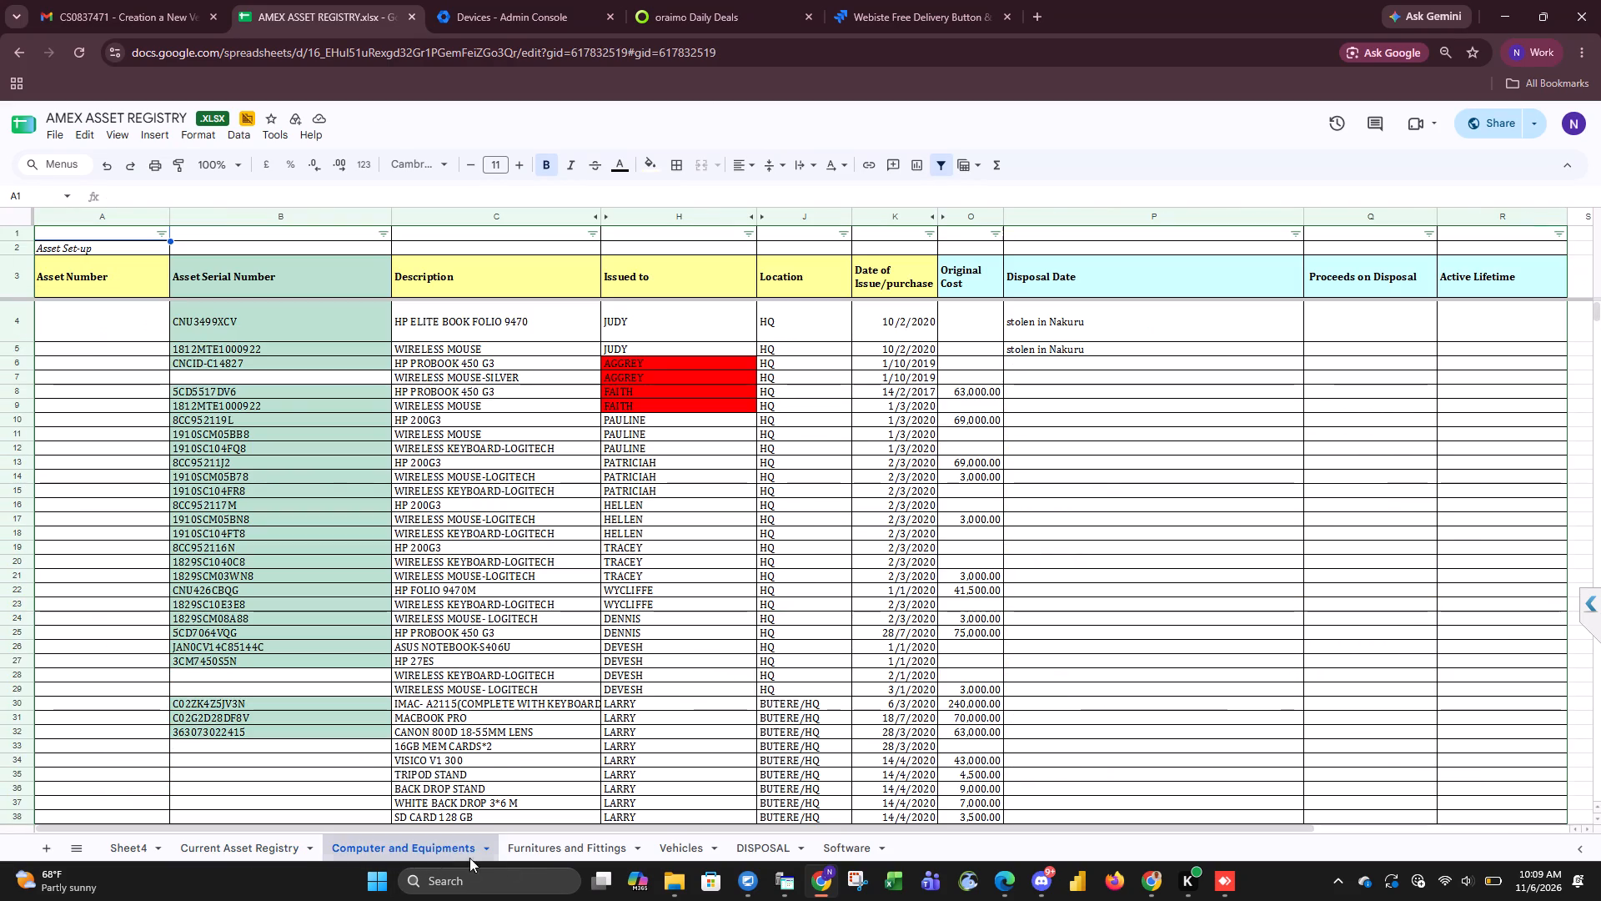
click(590, 850)
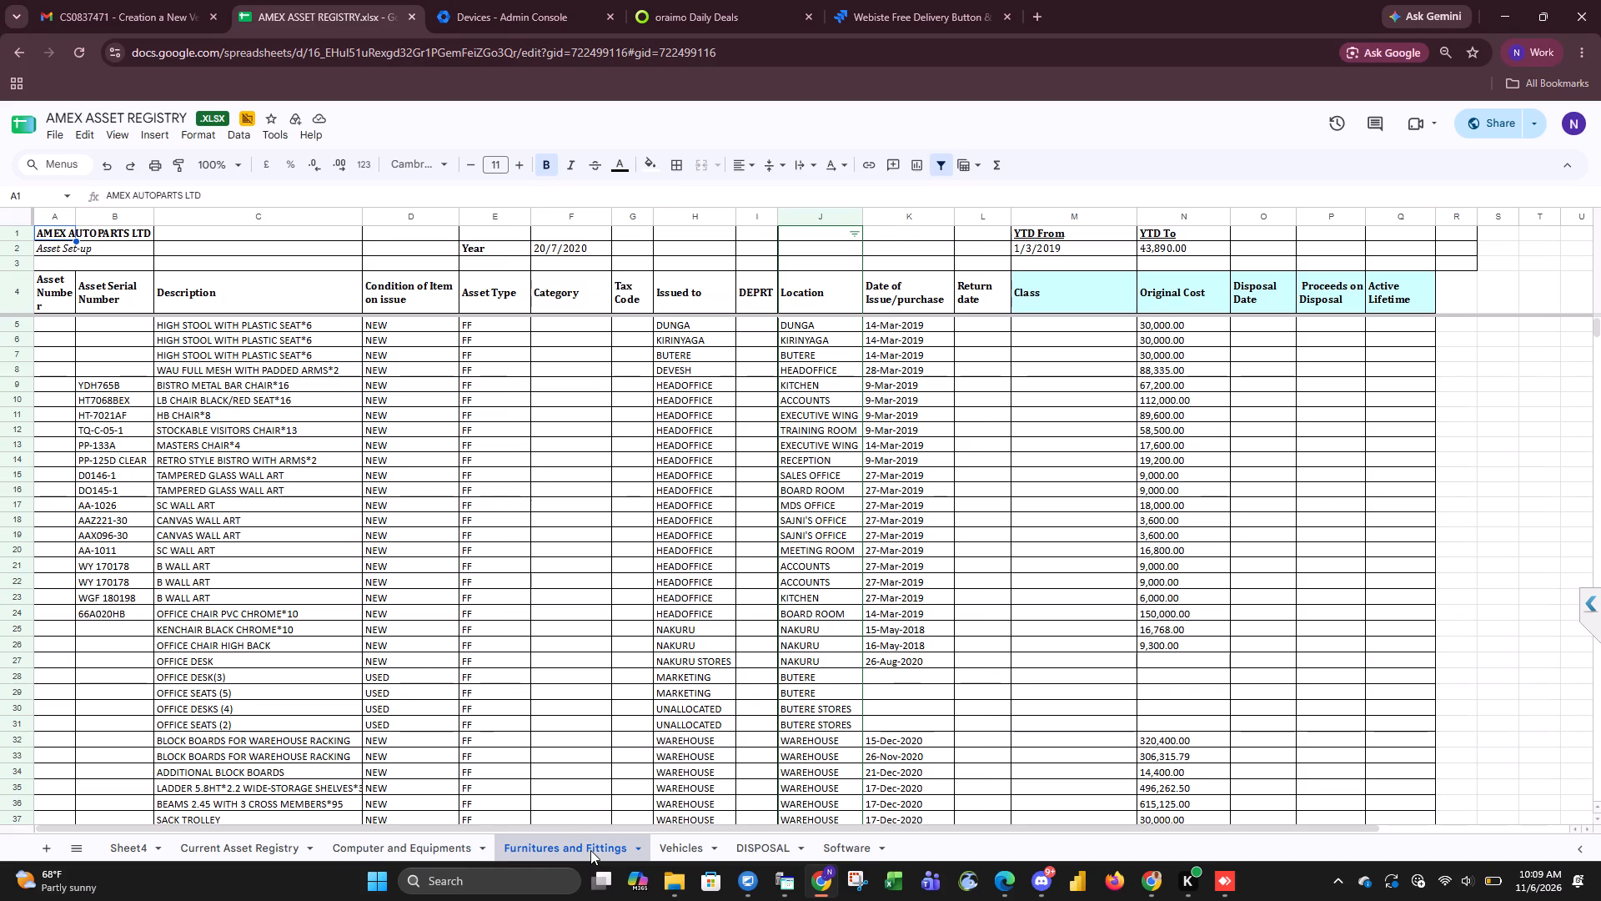
scroll(564, 577, down, 4)
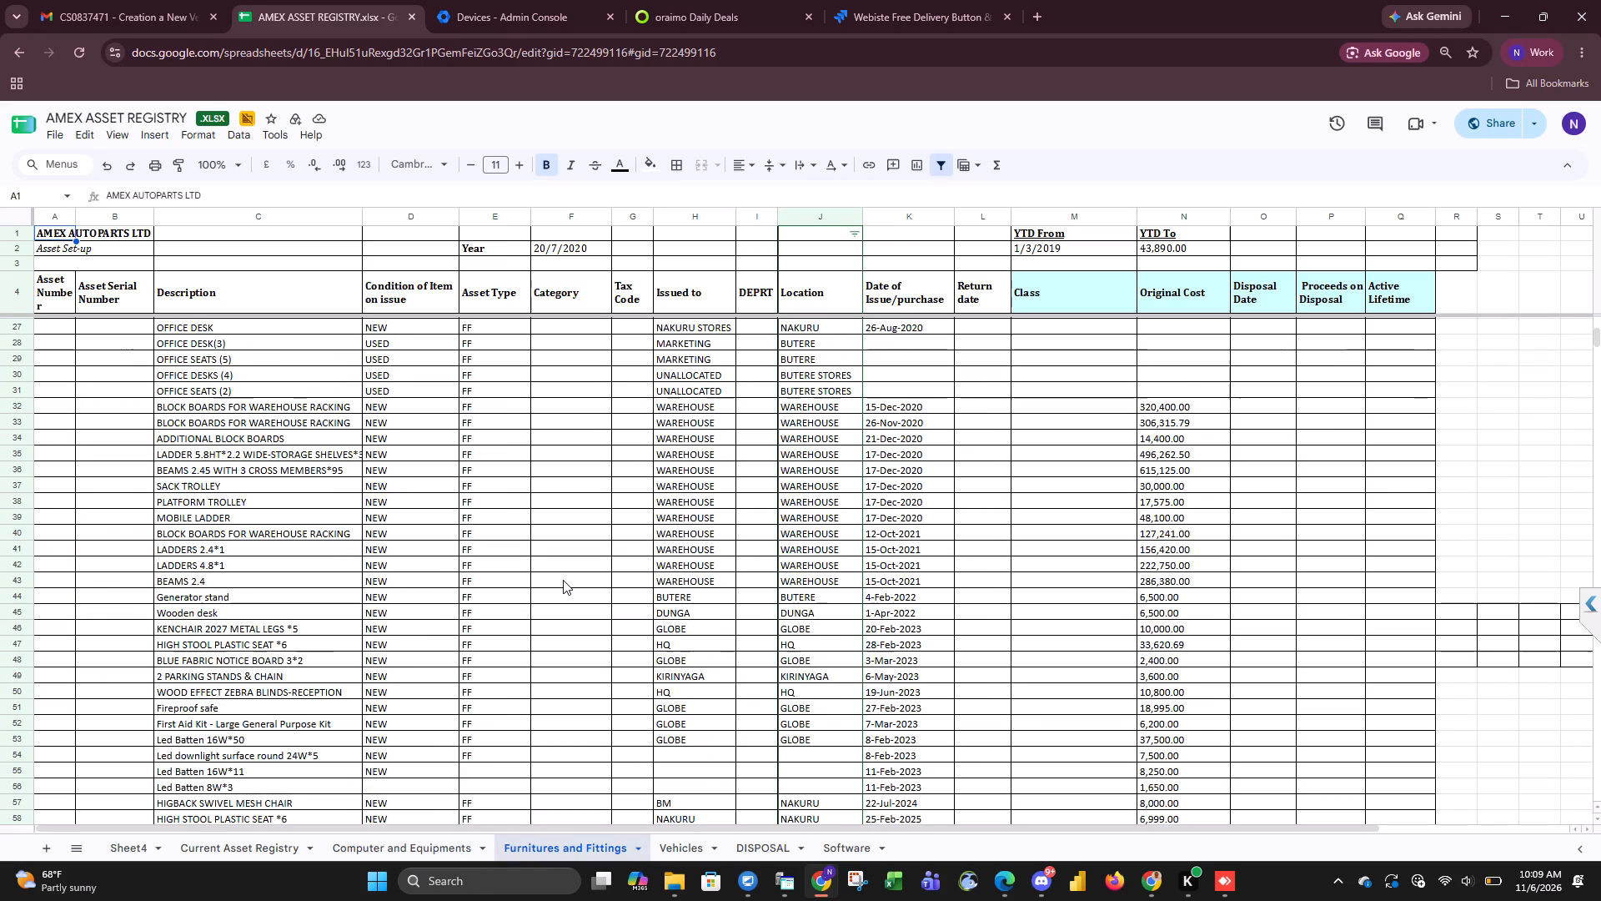
scroll(563, 580, down, 7)
click(432, 846)
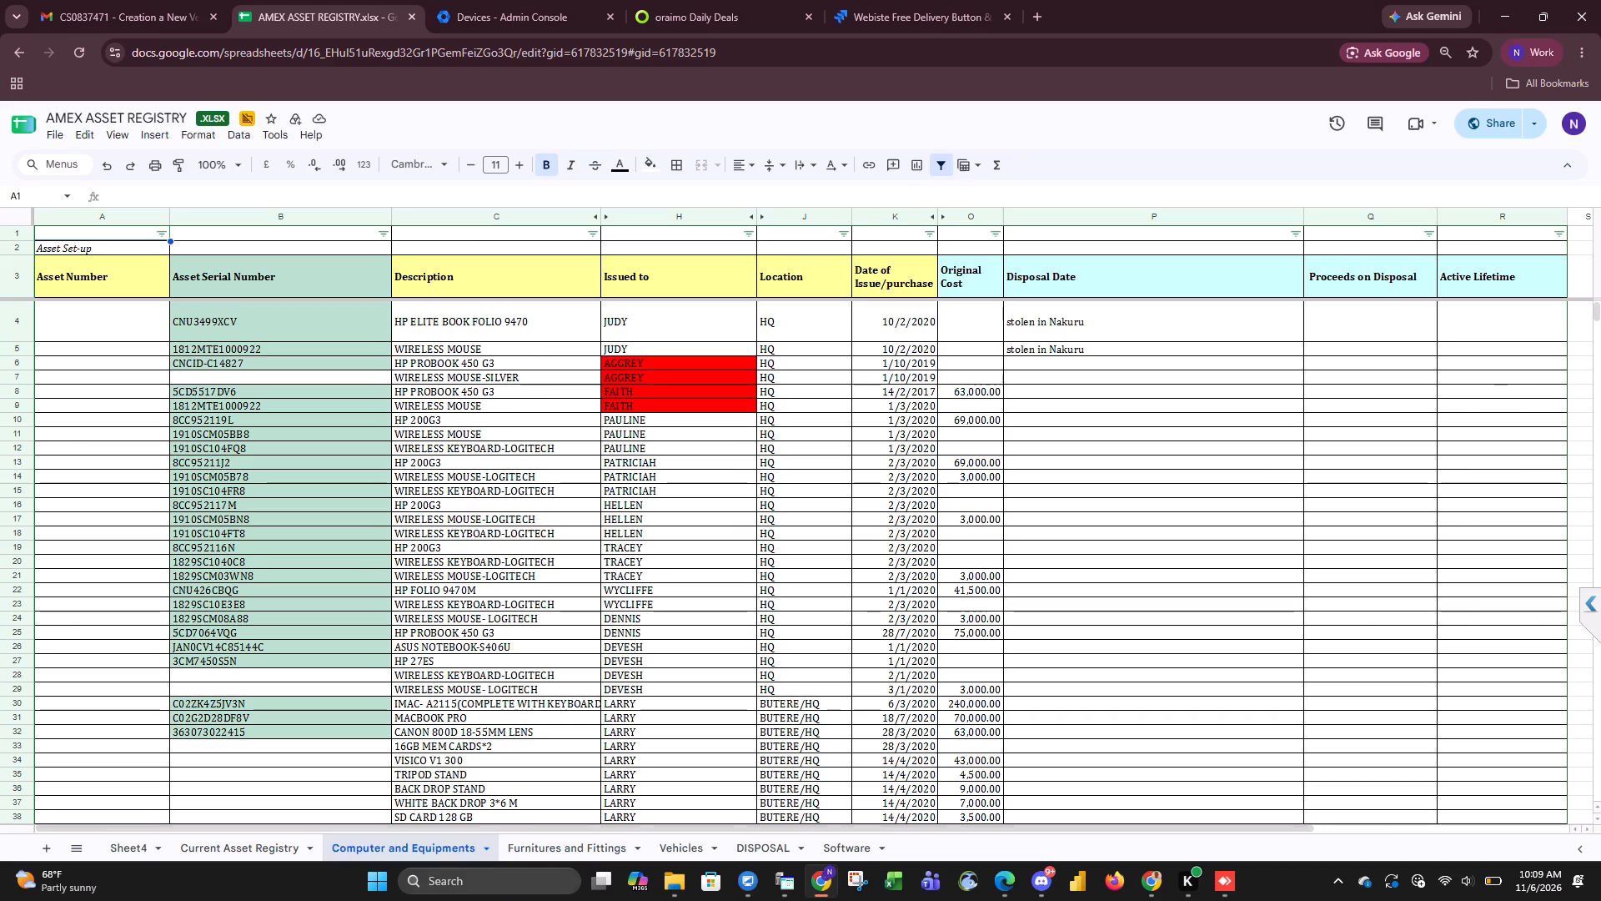
scroll(635, 525, down, 9)
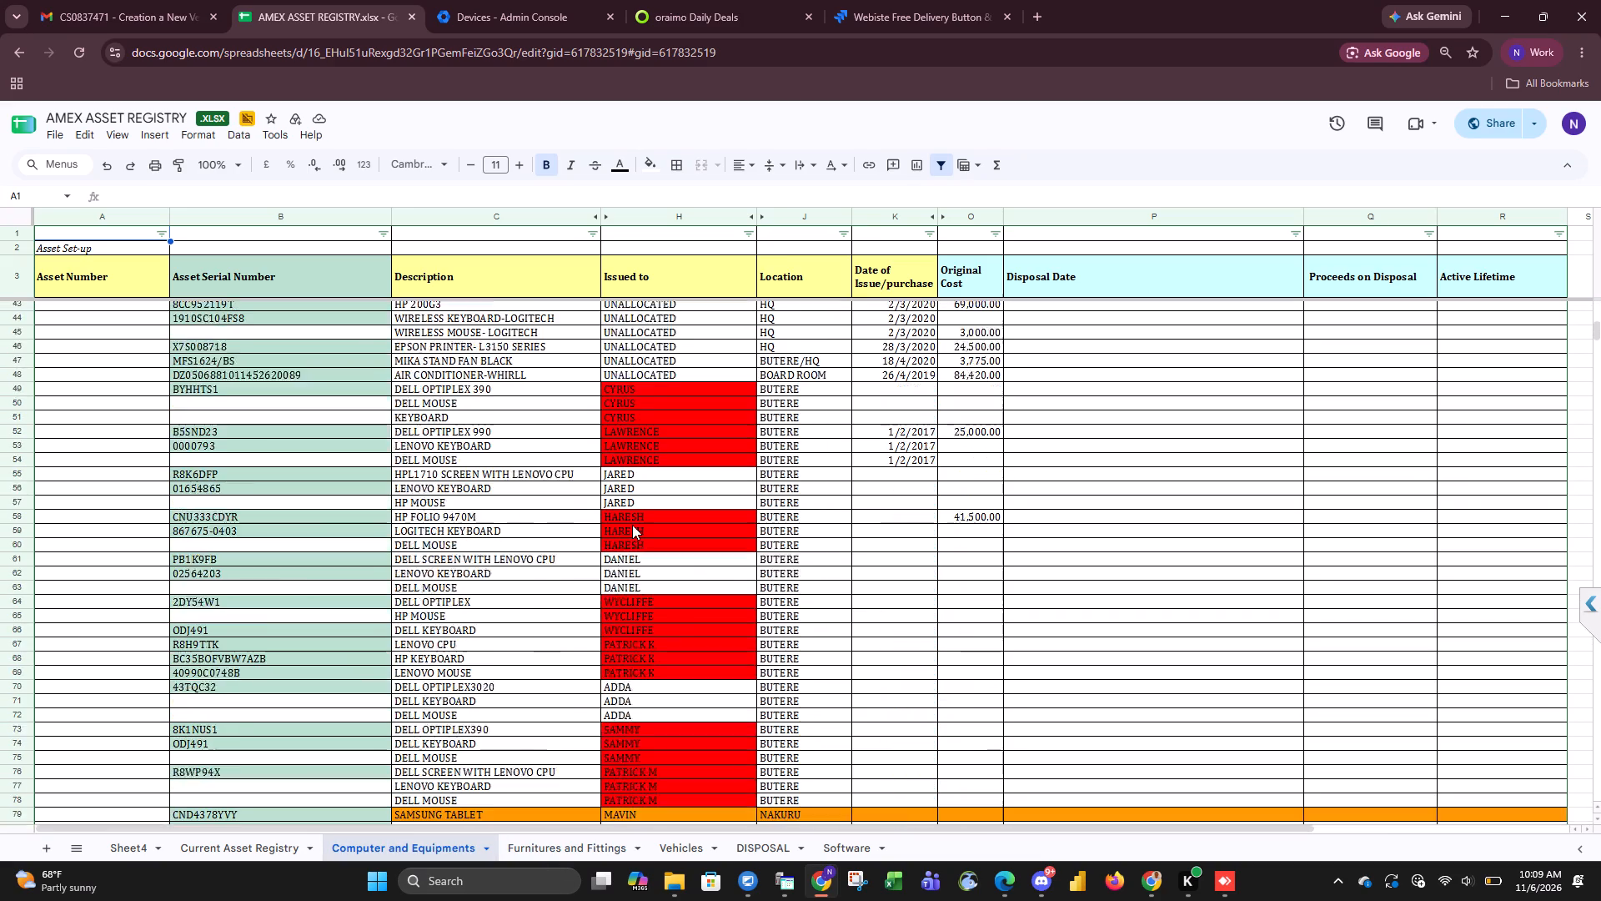
scroll(632, 525, down, 1)
Examine the most recent entries in the Current Asset Registry sheet, highlighting the Extension Power Cable rows 87, 90 and 93 in turn.
click(222, 852)
scroll(434, 788, down, 5)
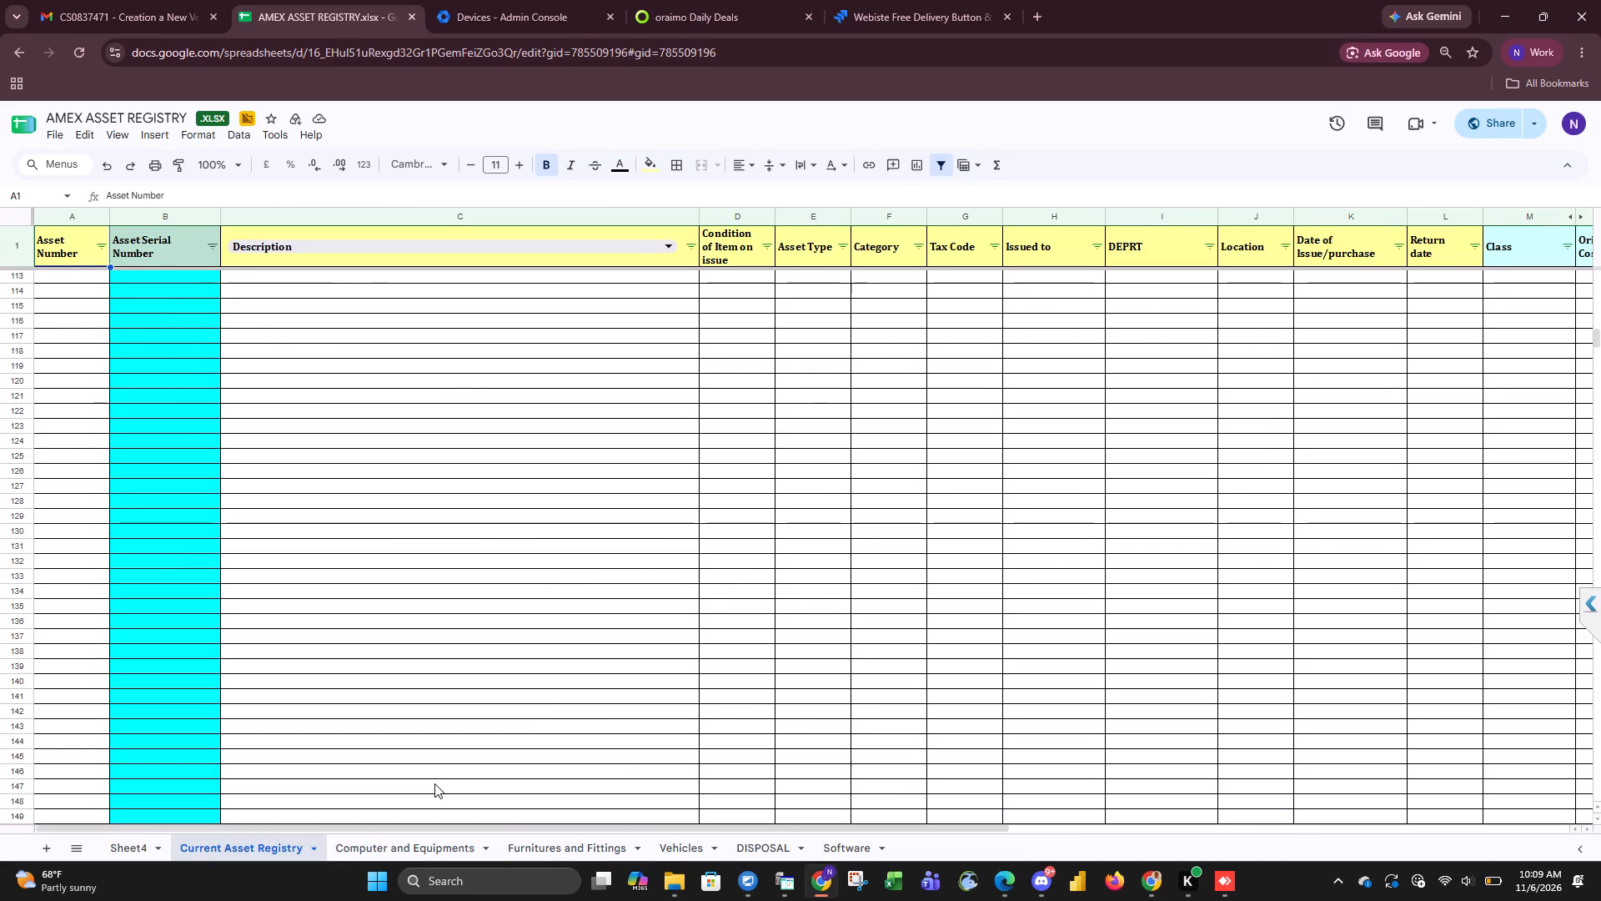
scroll(434, 783, up, 7)
scroll(434, 783, down, 1)
scroll(434, 783, up, 3)
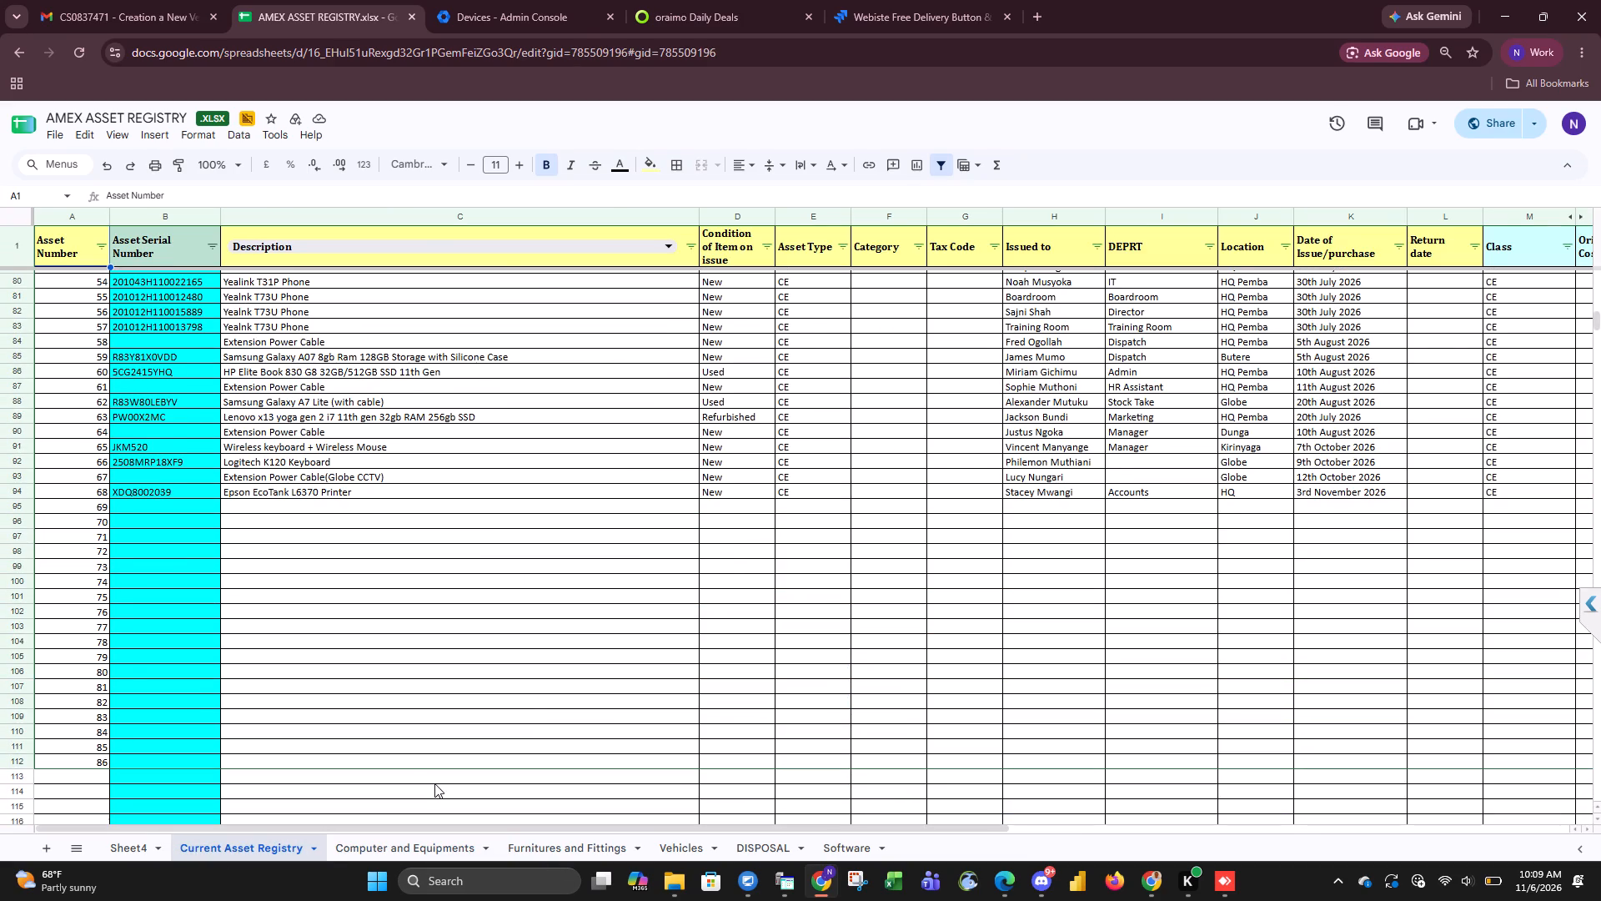
click(20, 551)
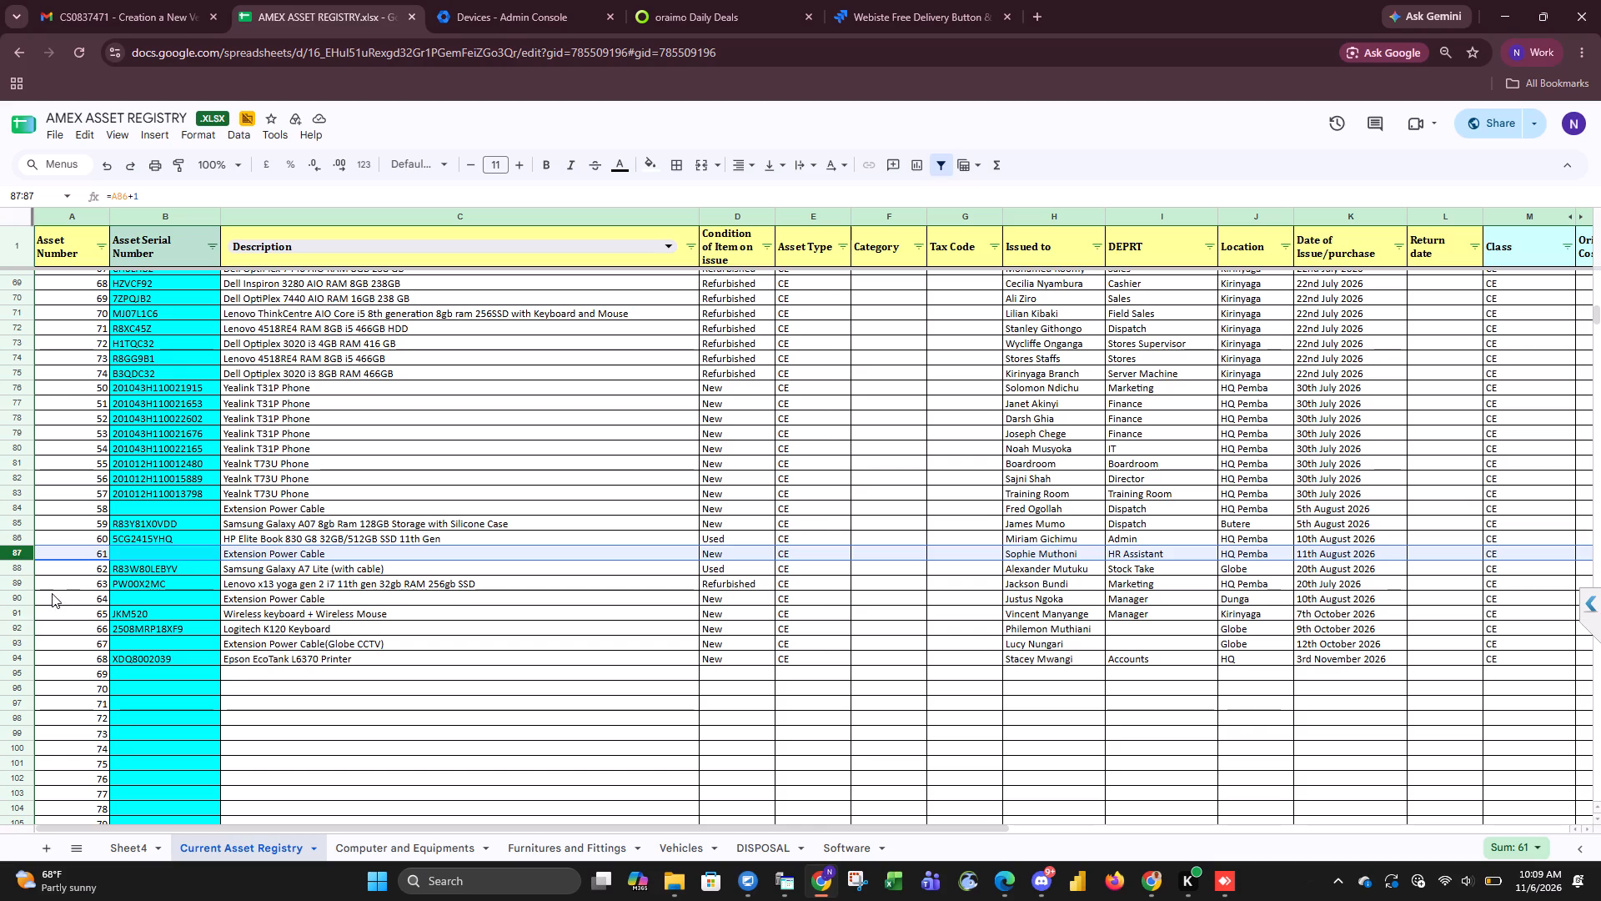
click(18, 599)
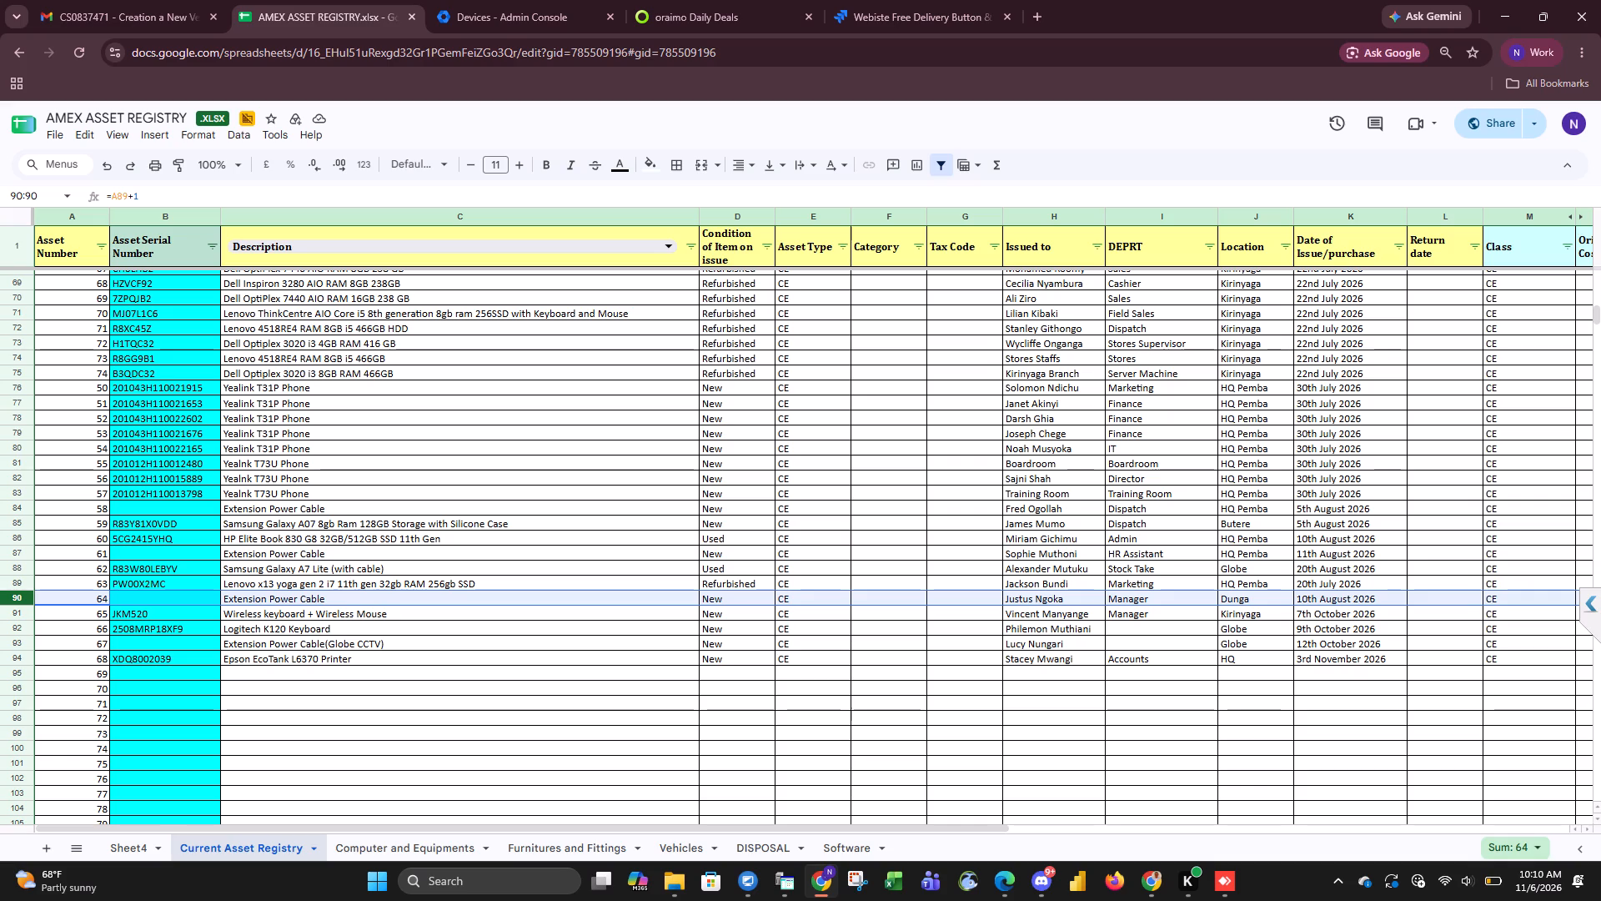
click(14, 642)
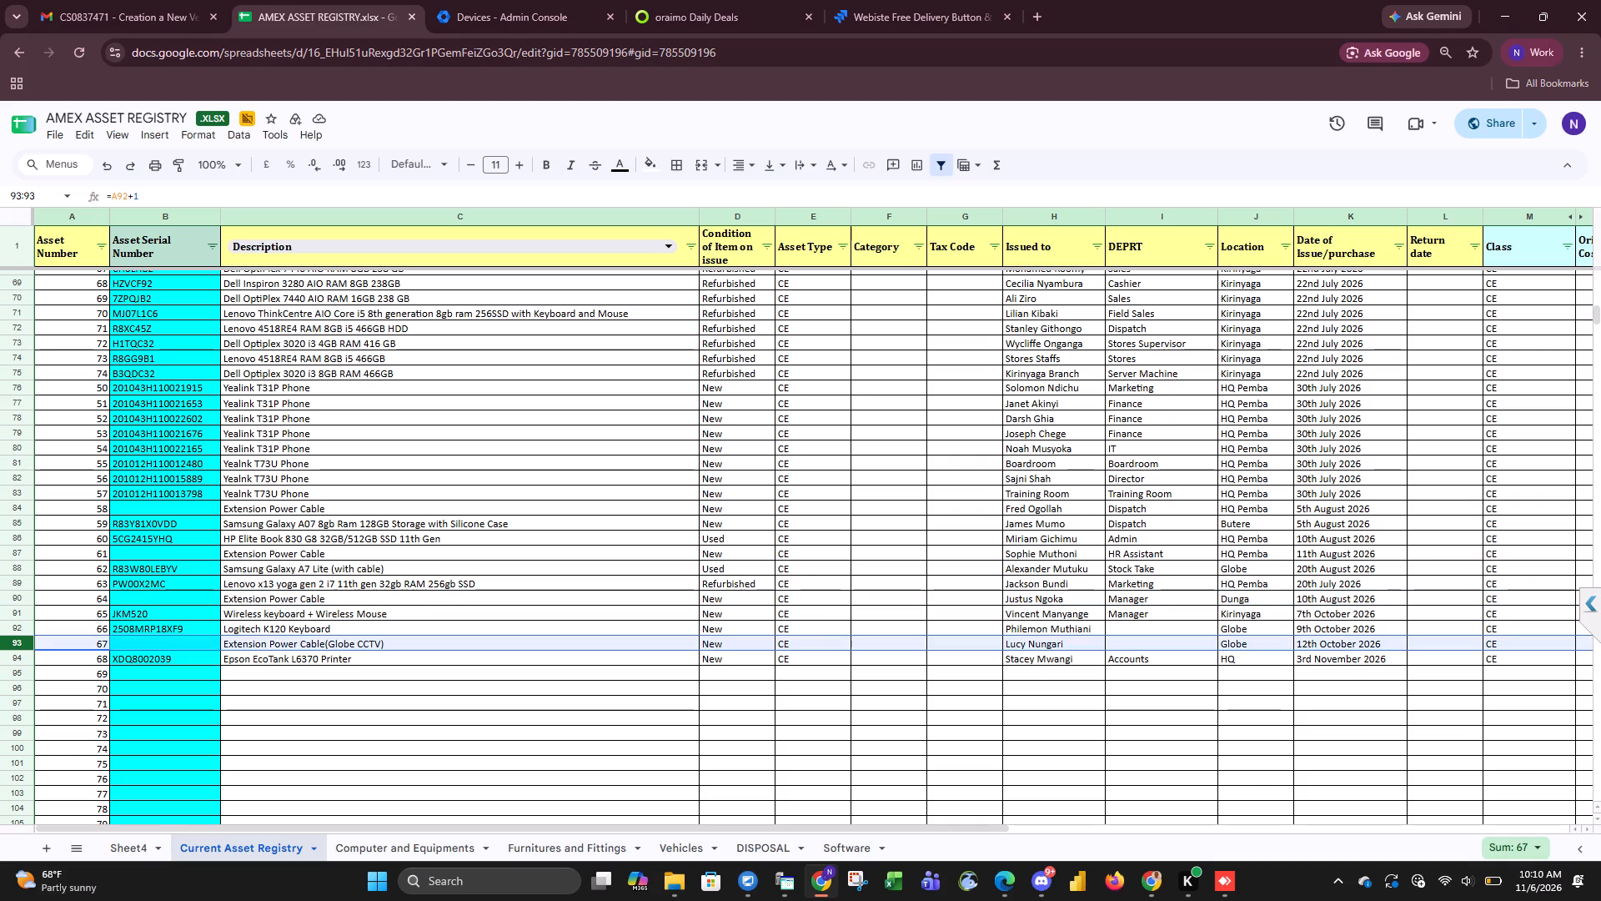
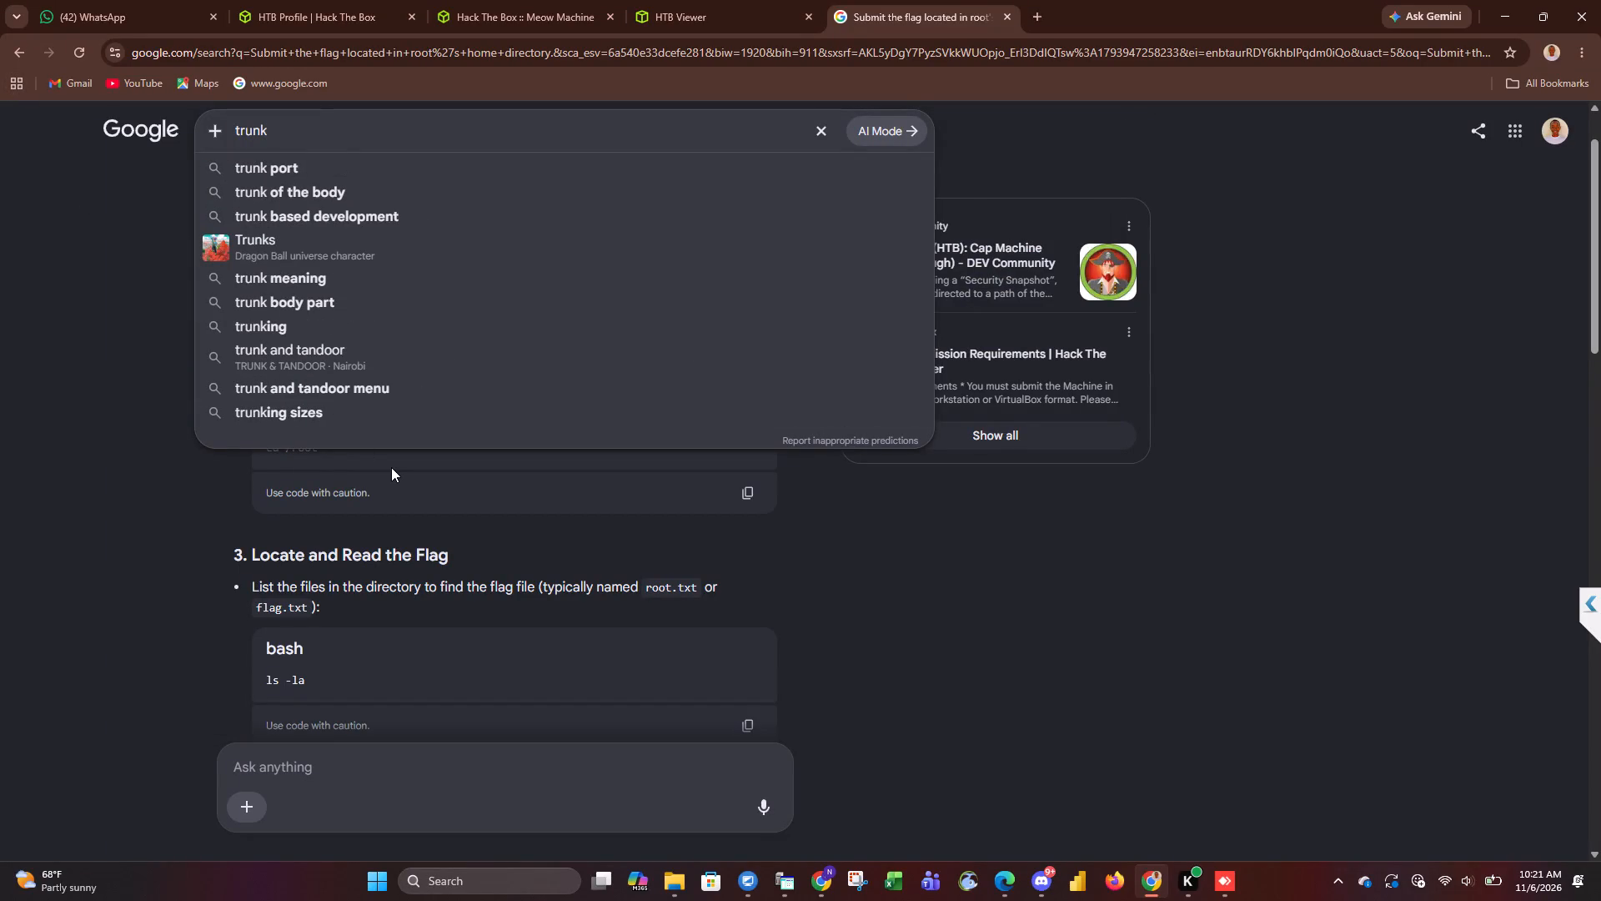
Search Google for trunk and show the image results.
key(Return)
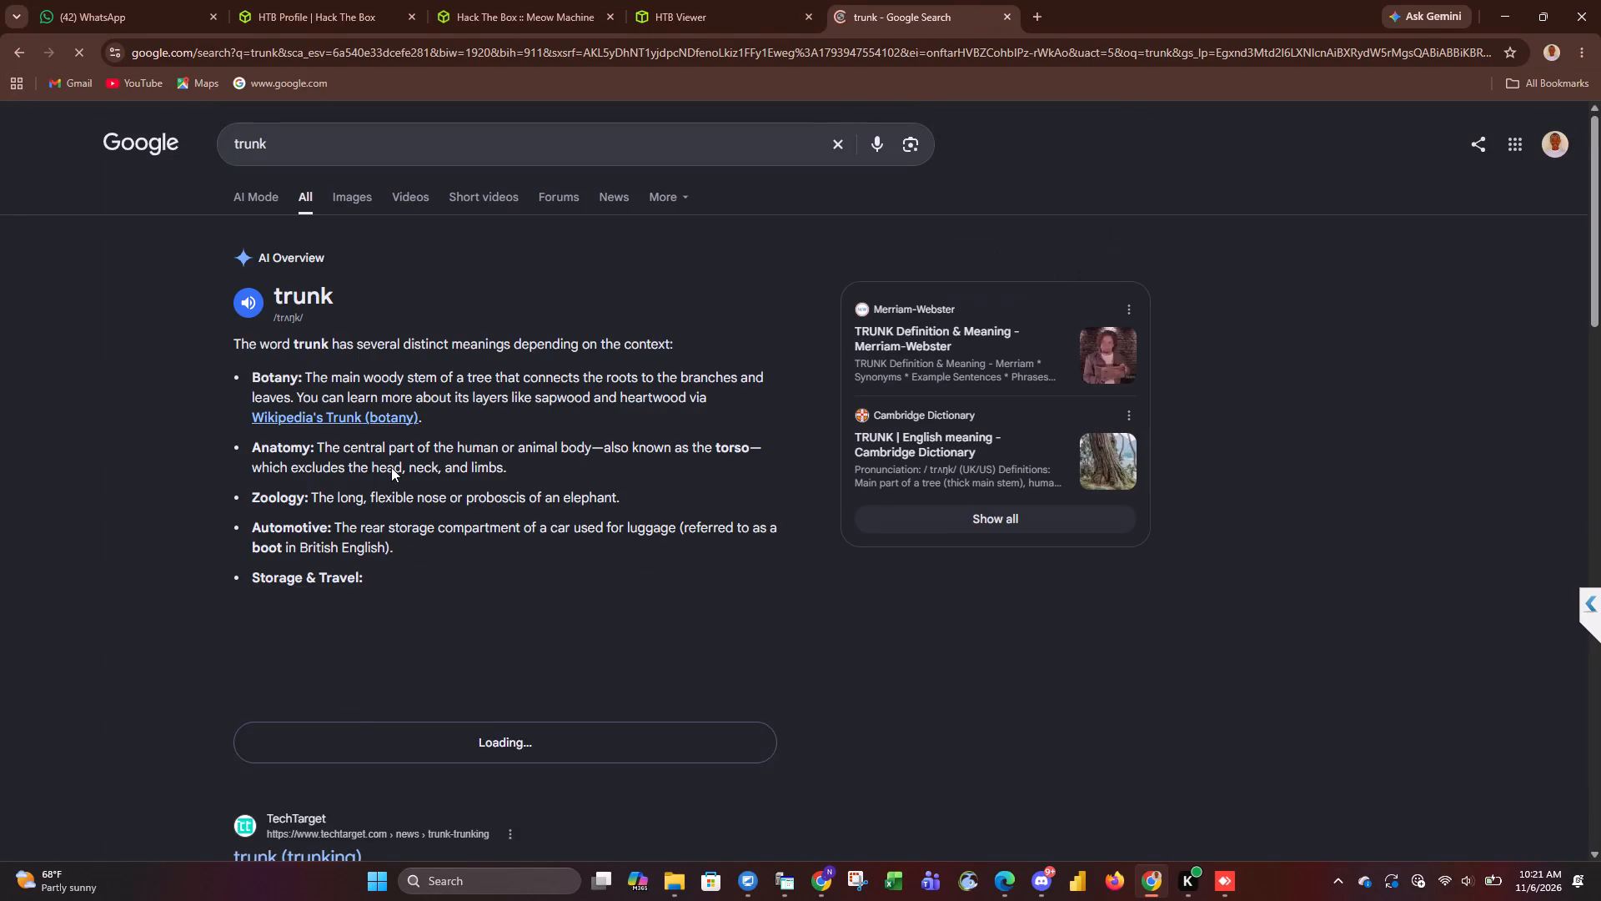
click(362, 196)
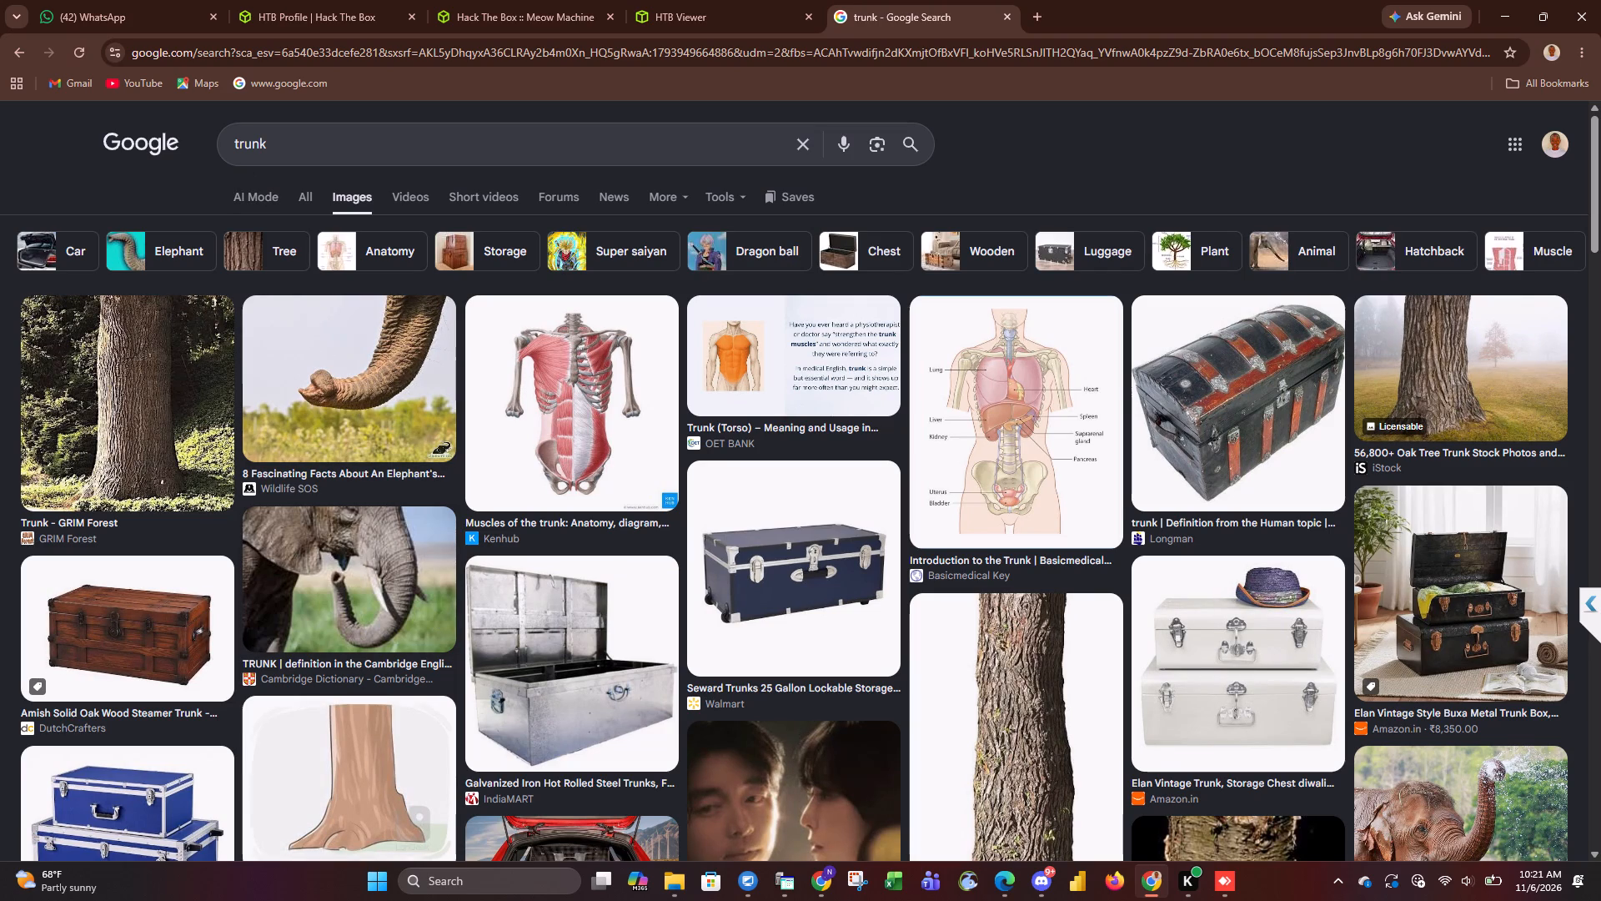
Change the image search to trank and look through the resulting pictures.
click(249, 148)
key(BackSpace)
key(a)
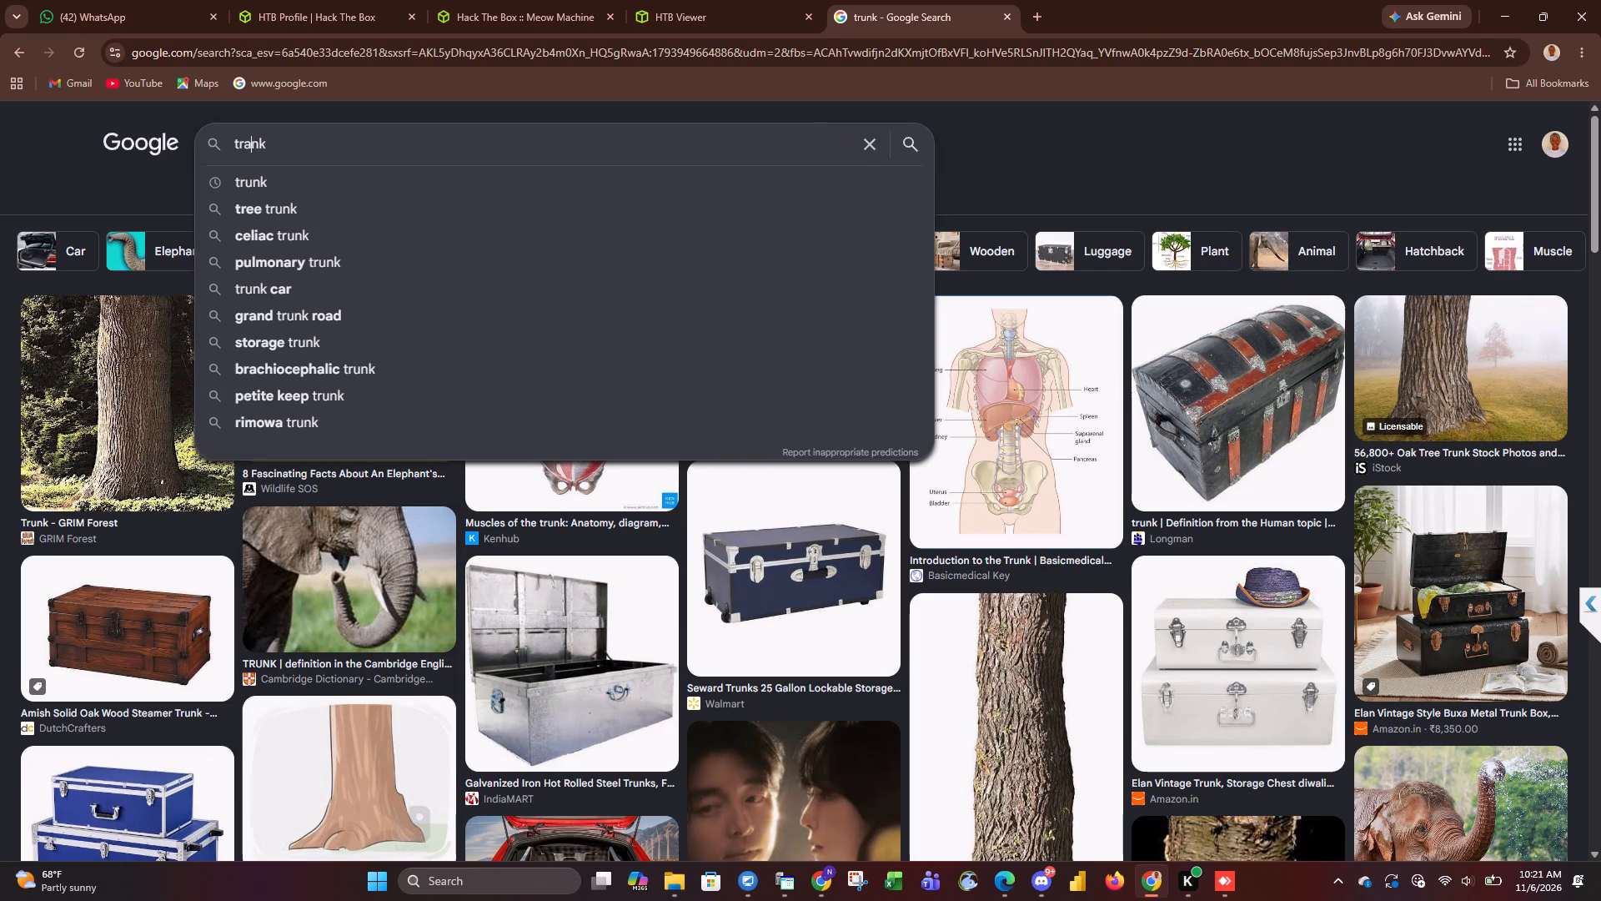
key(Return)
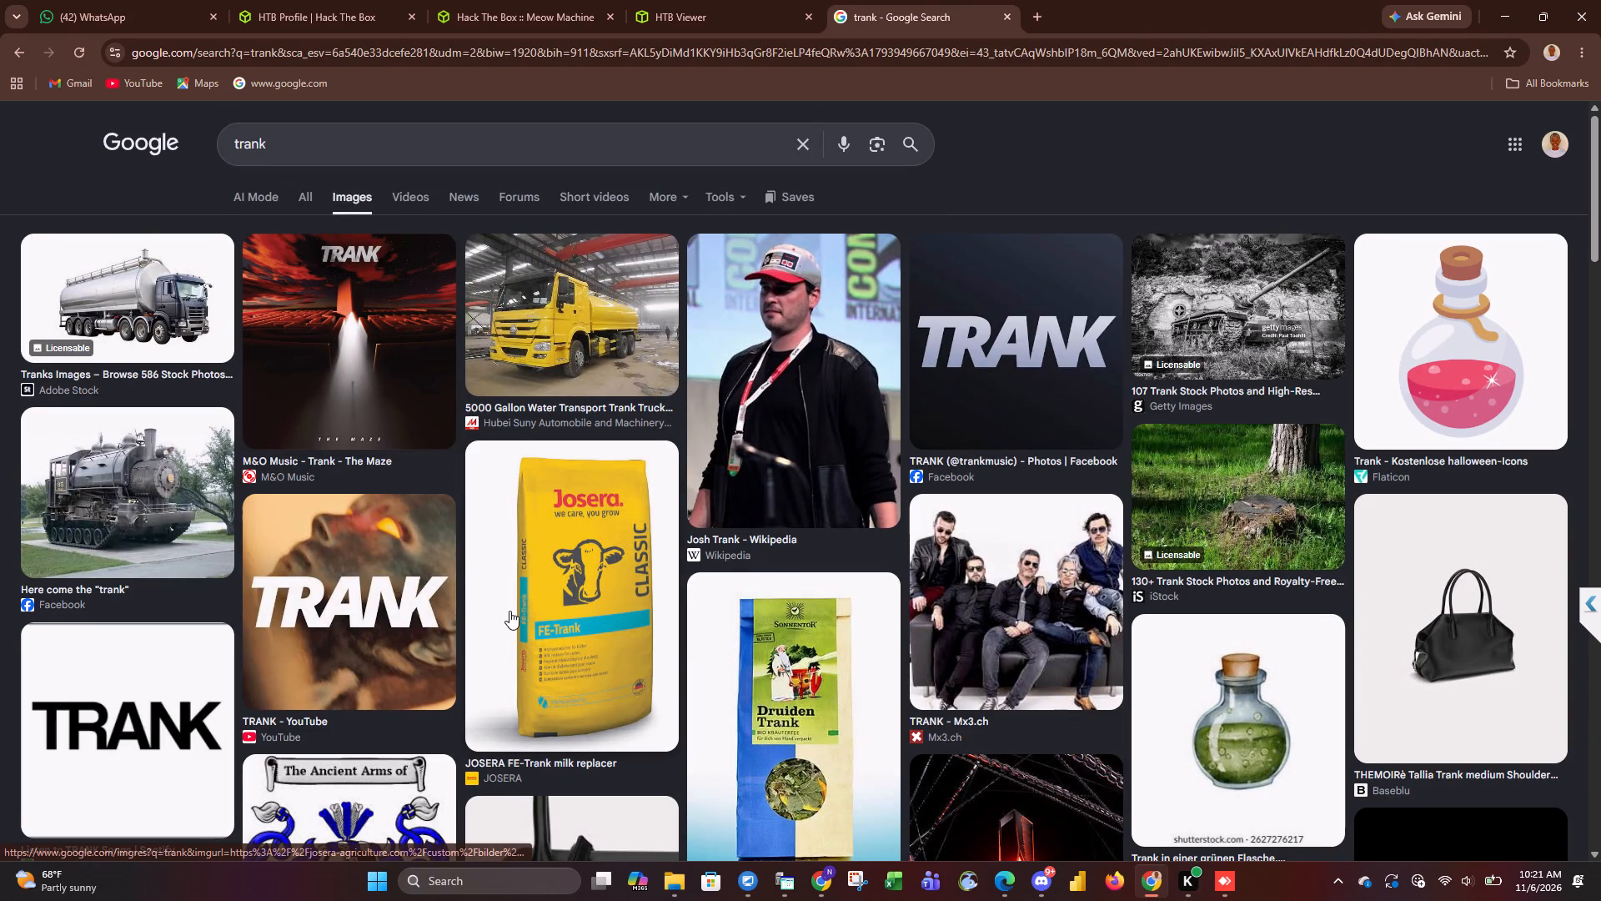
scroll(509, 611, down, 5)
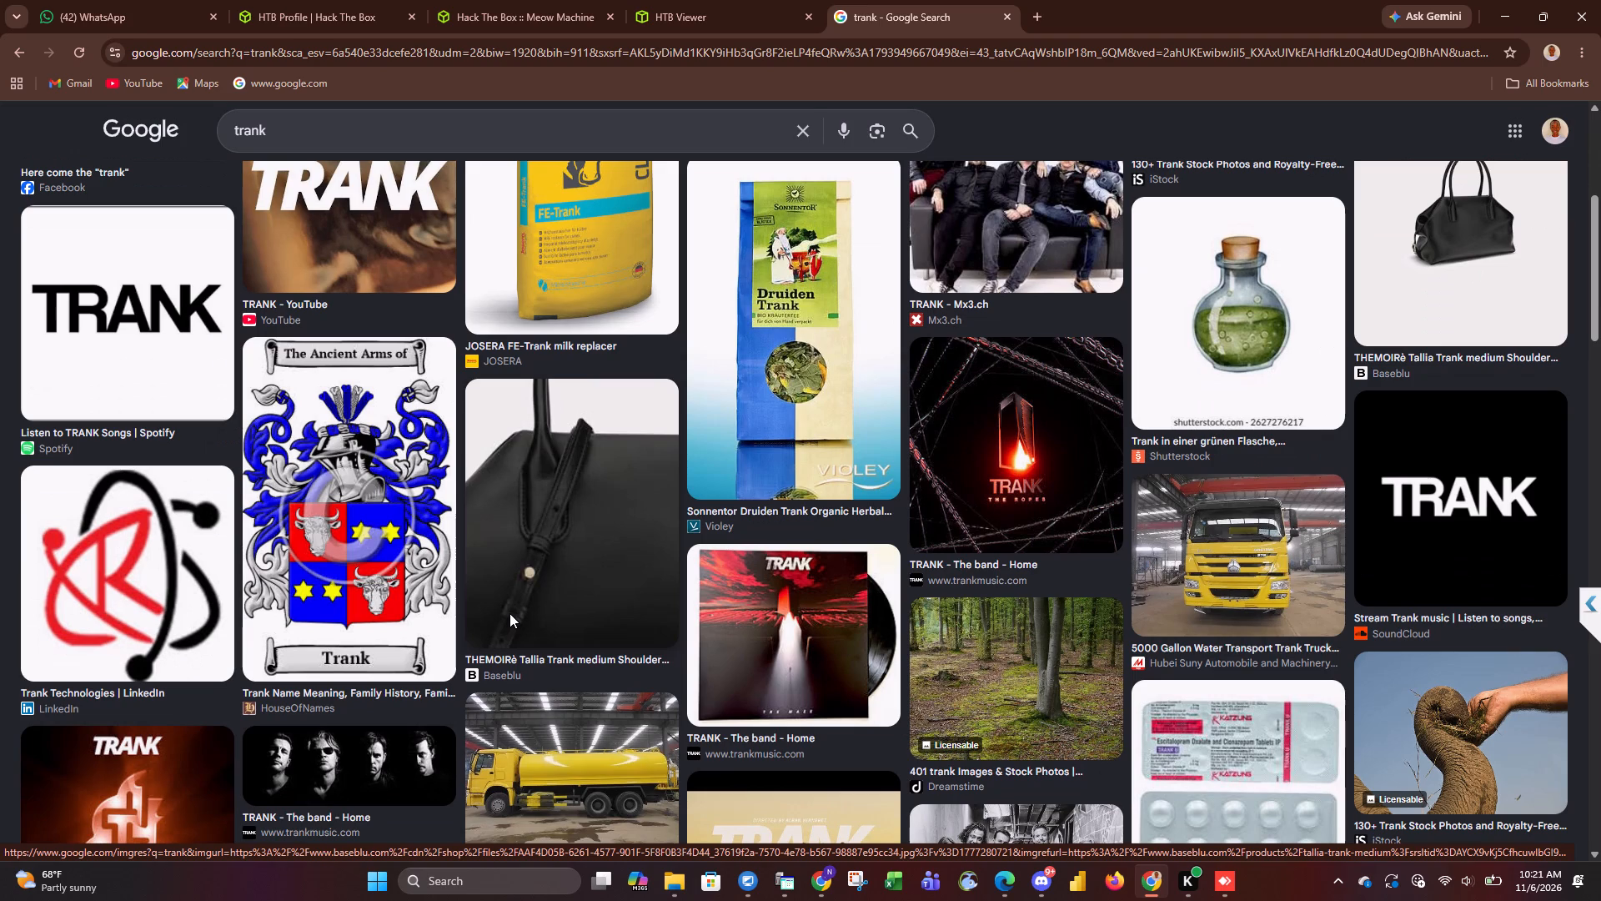
scroll(509, 613, down, 4)
scroll(509, 613, up, 10)
Extend the image search to trank connection and look through the resulting pictures.
click(303, 143)
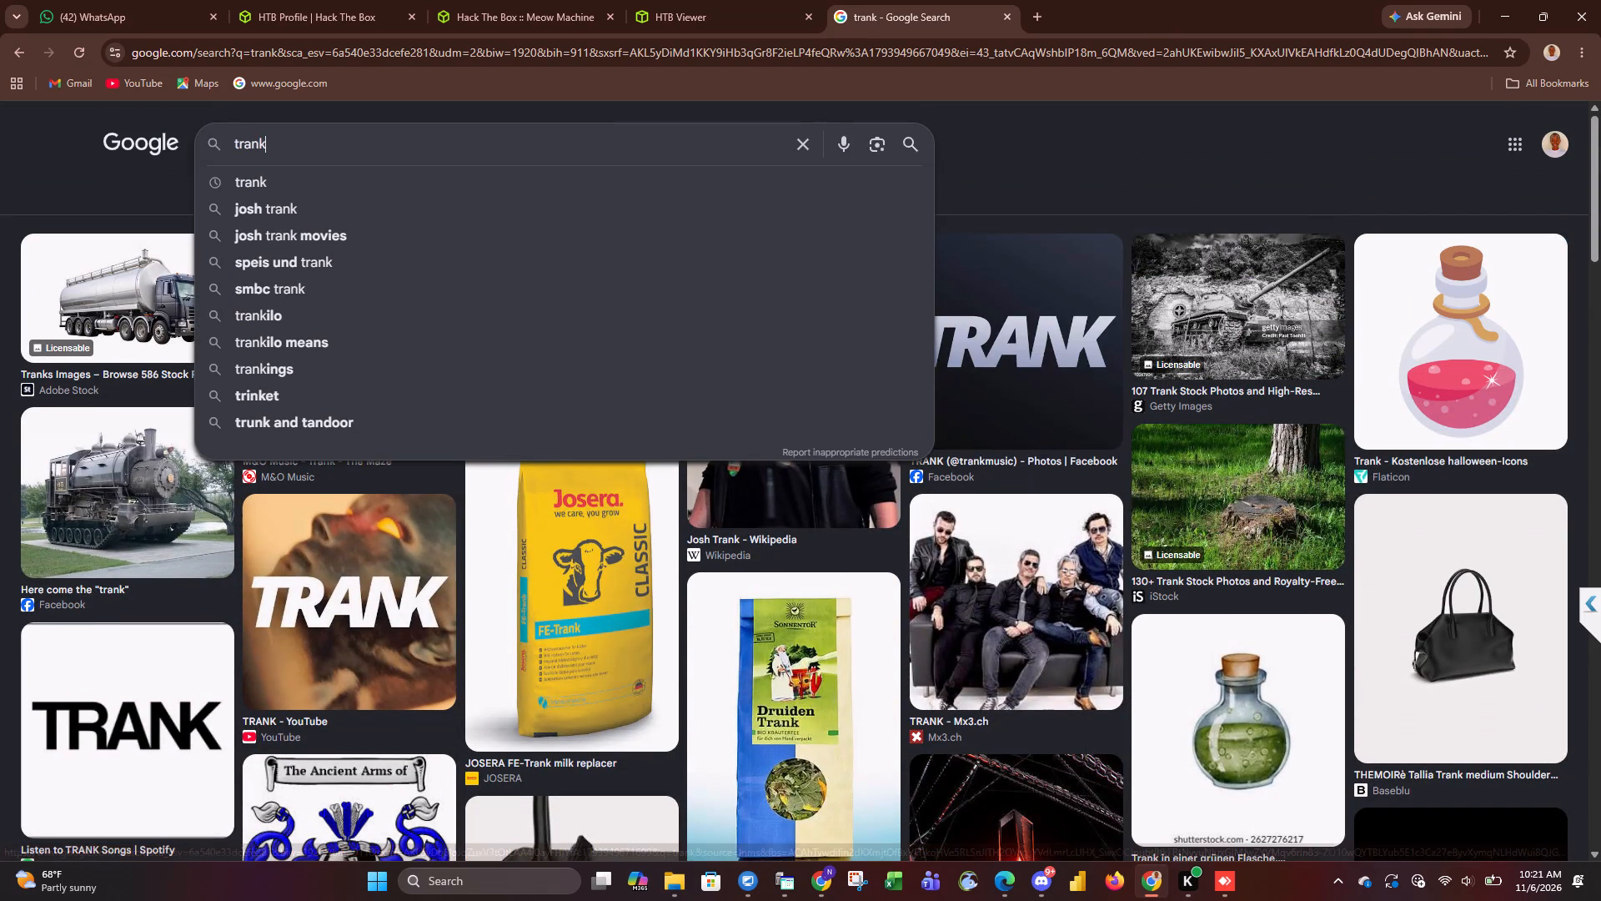
key(space)
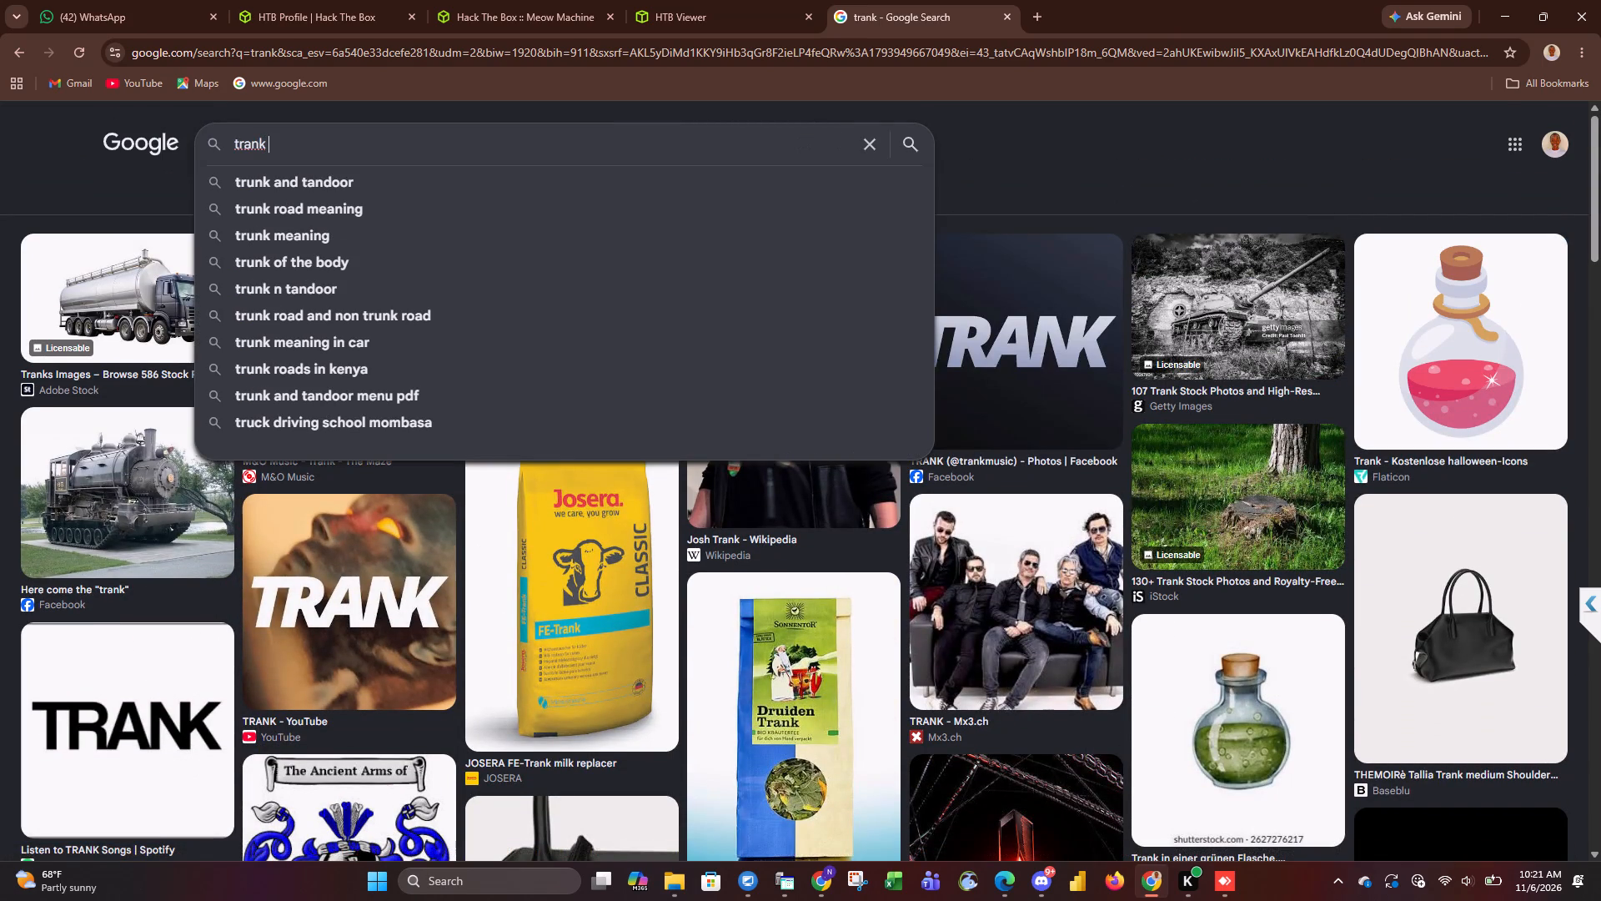
text(connectin)
key(BackSpace)
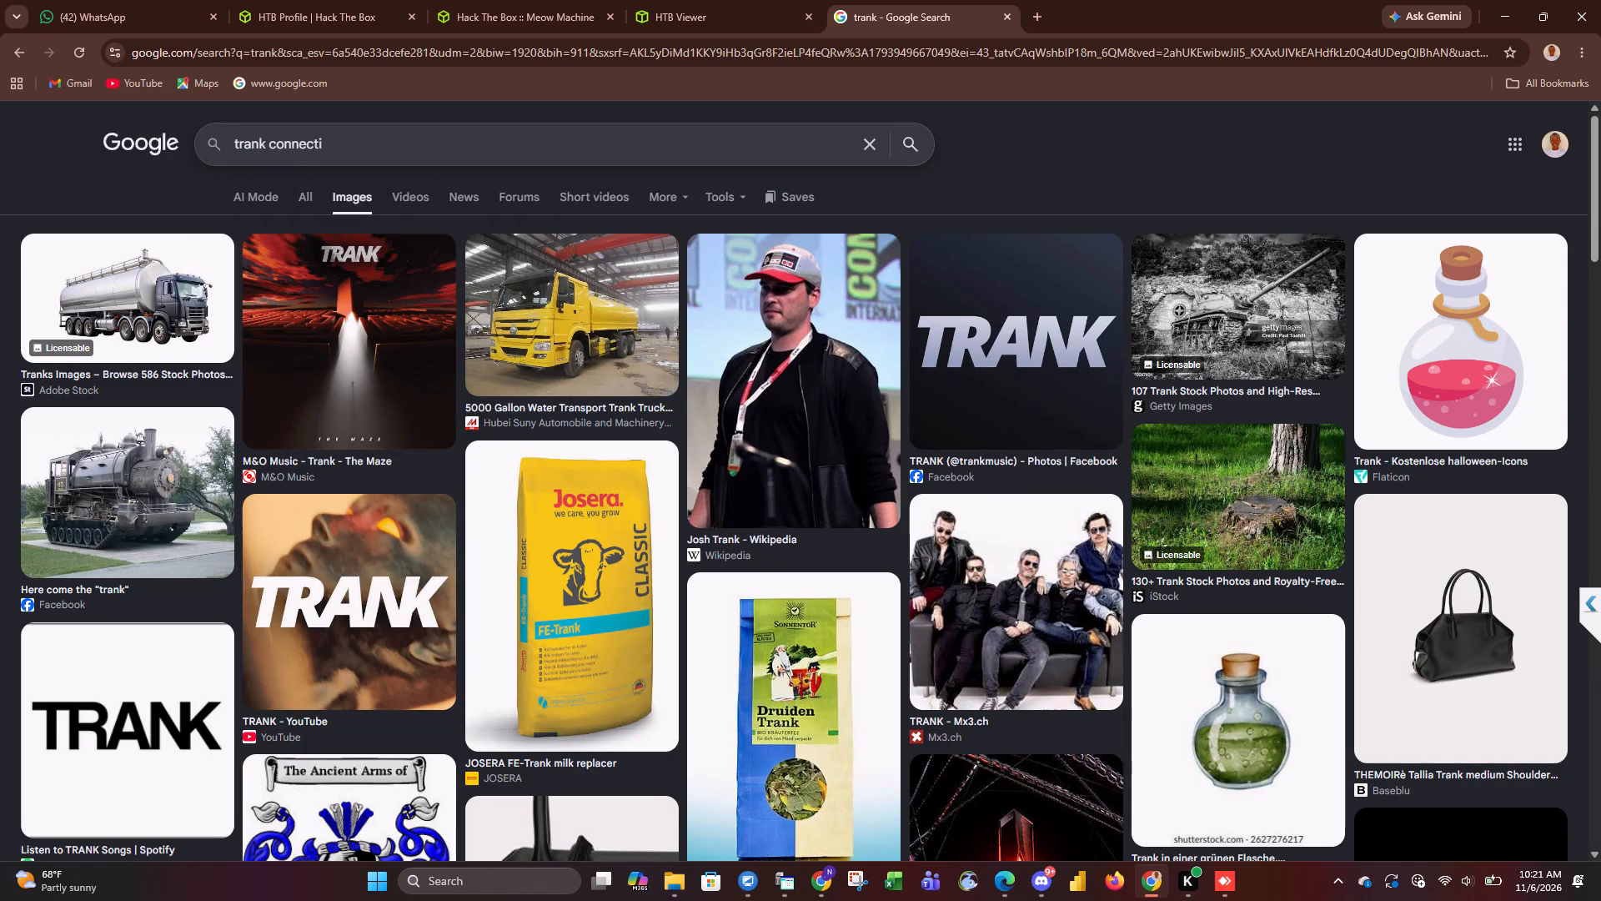
text(on)
key(Return)
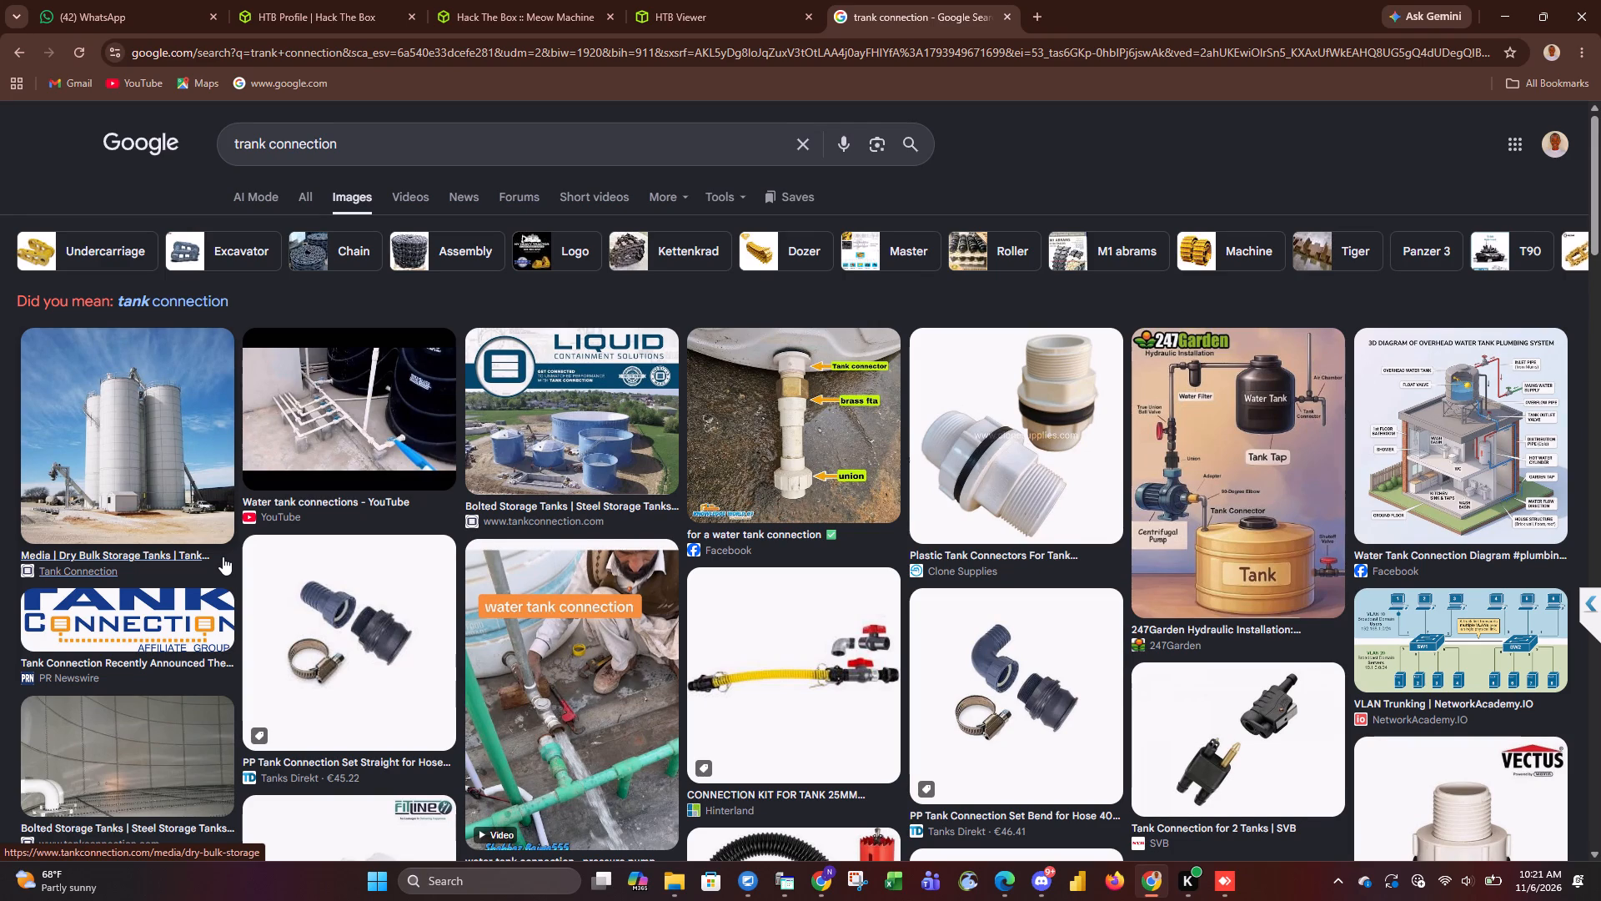
scroll(223, 556, down, 5)
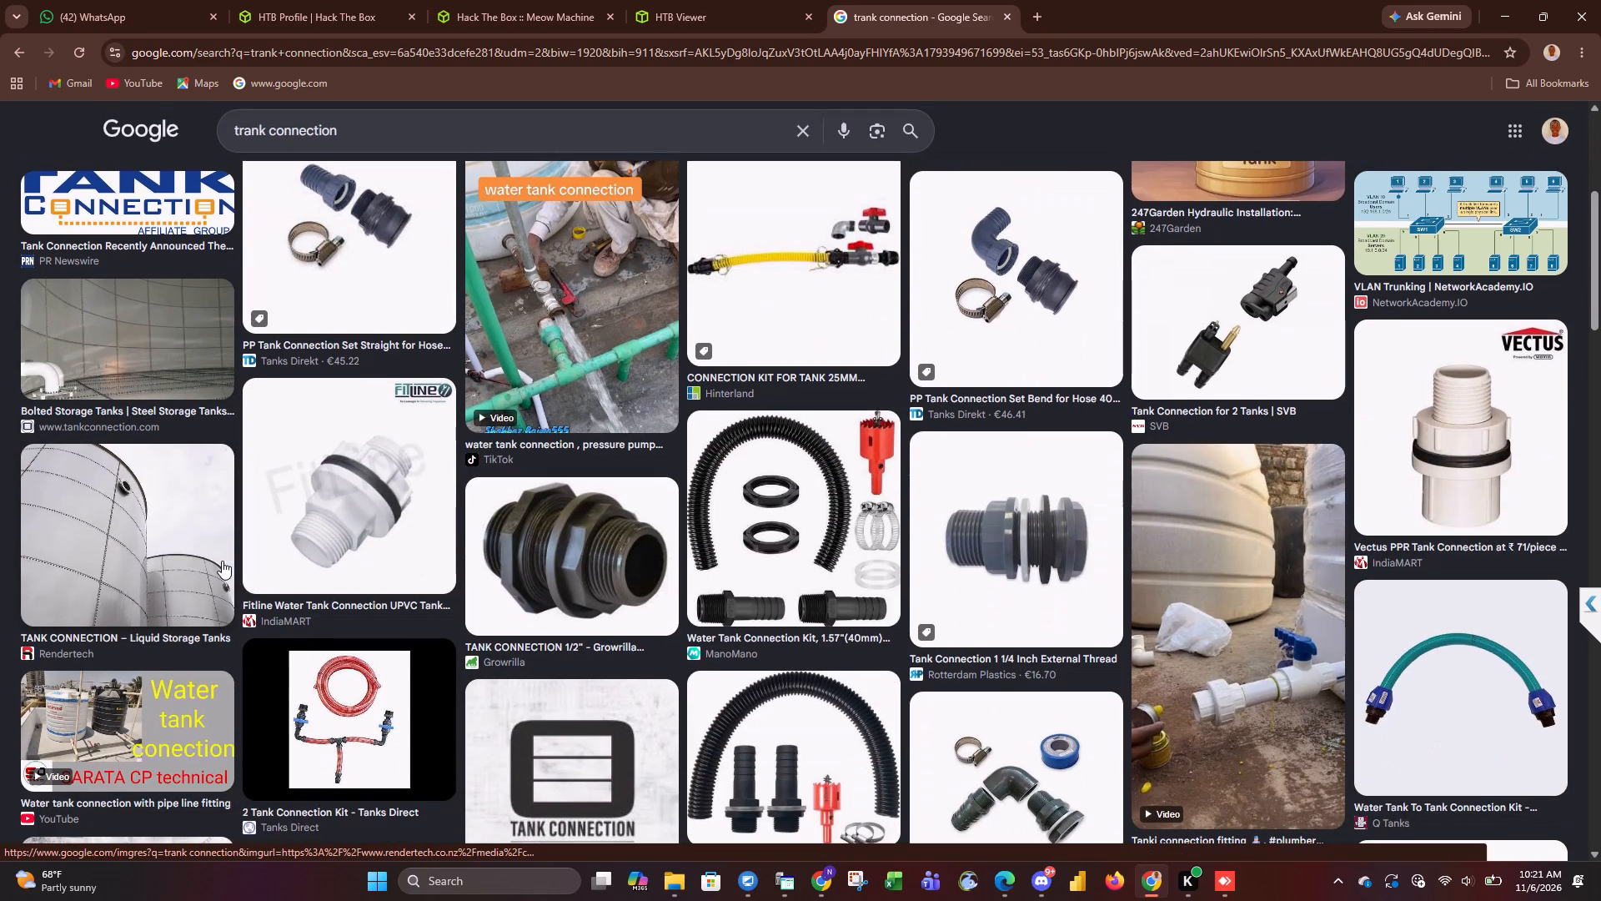
Correct the image search to trunk connection and look through the resulting pictures.
scroll(222, 561, up, 7)
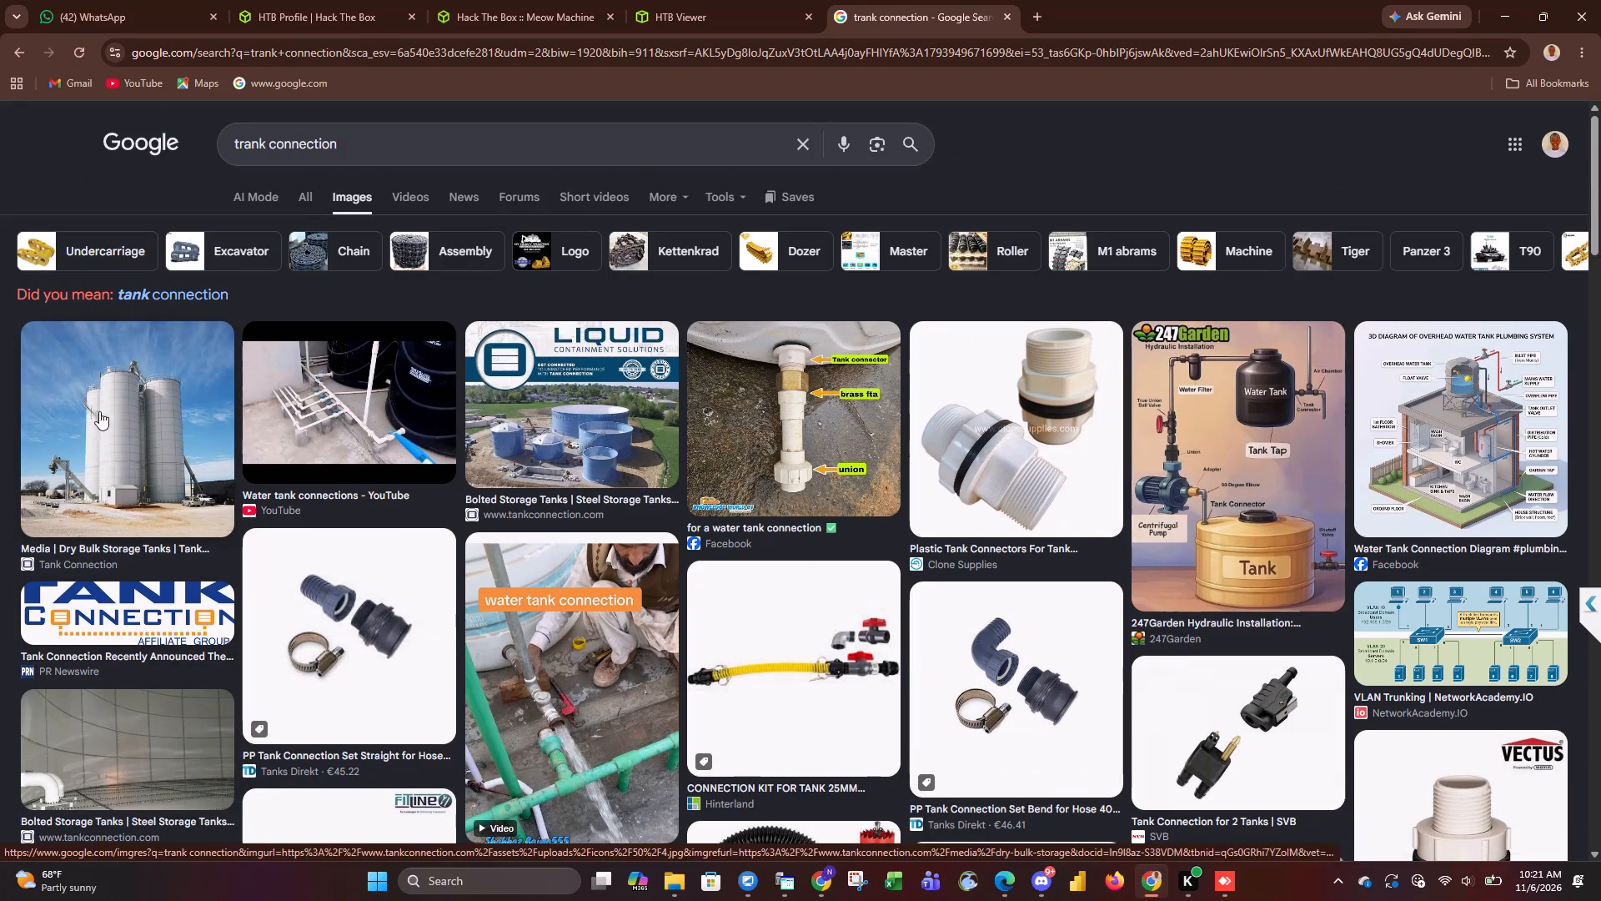
click(251, 148)
key(BackSpace)
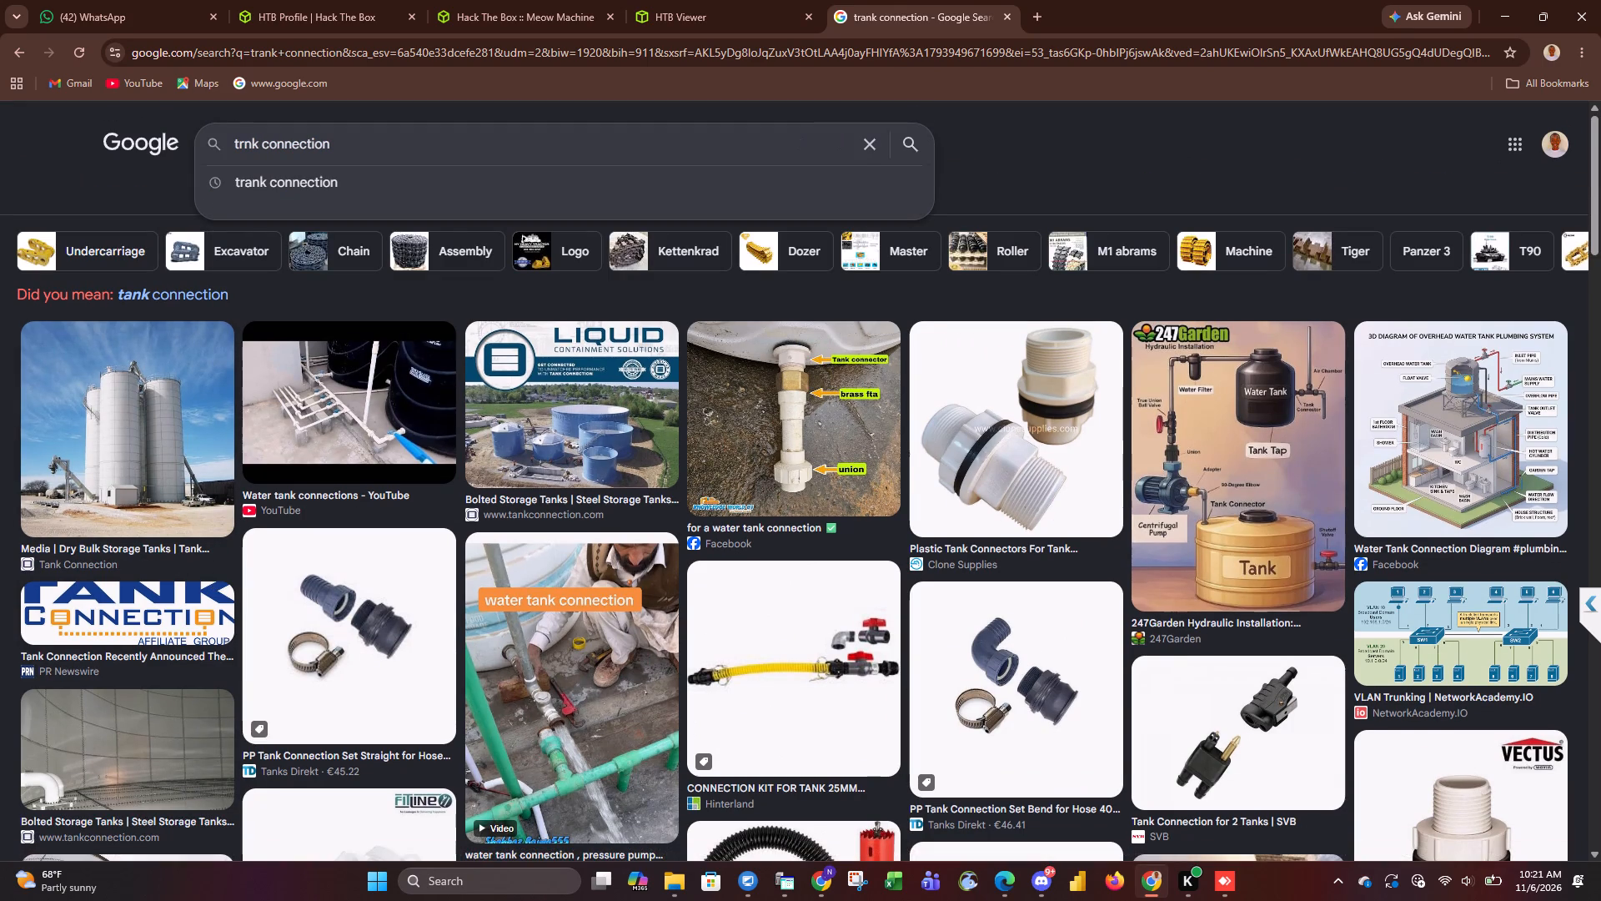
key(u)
key(Return)
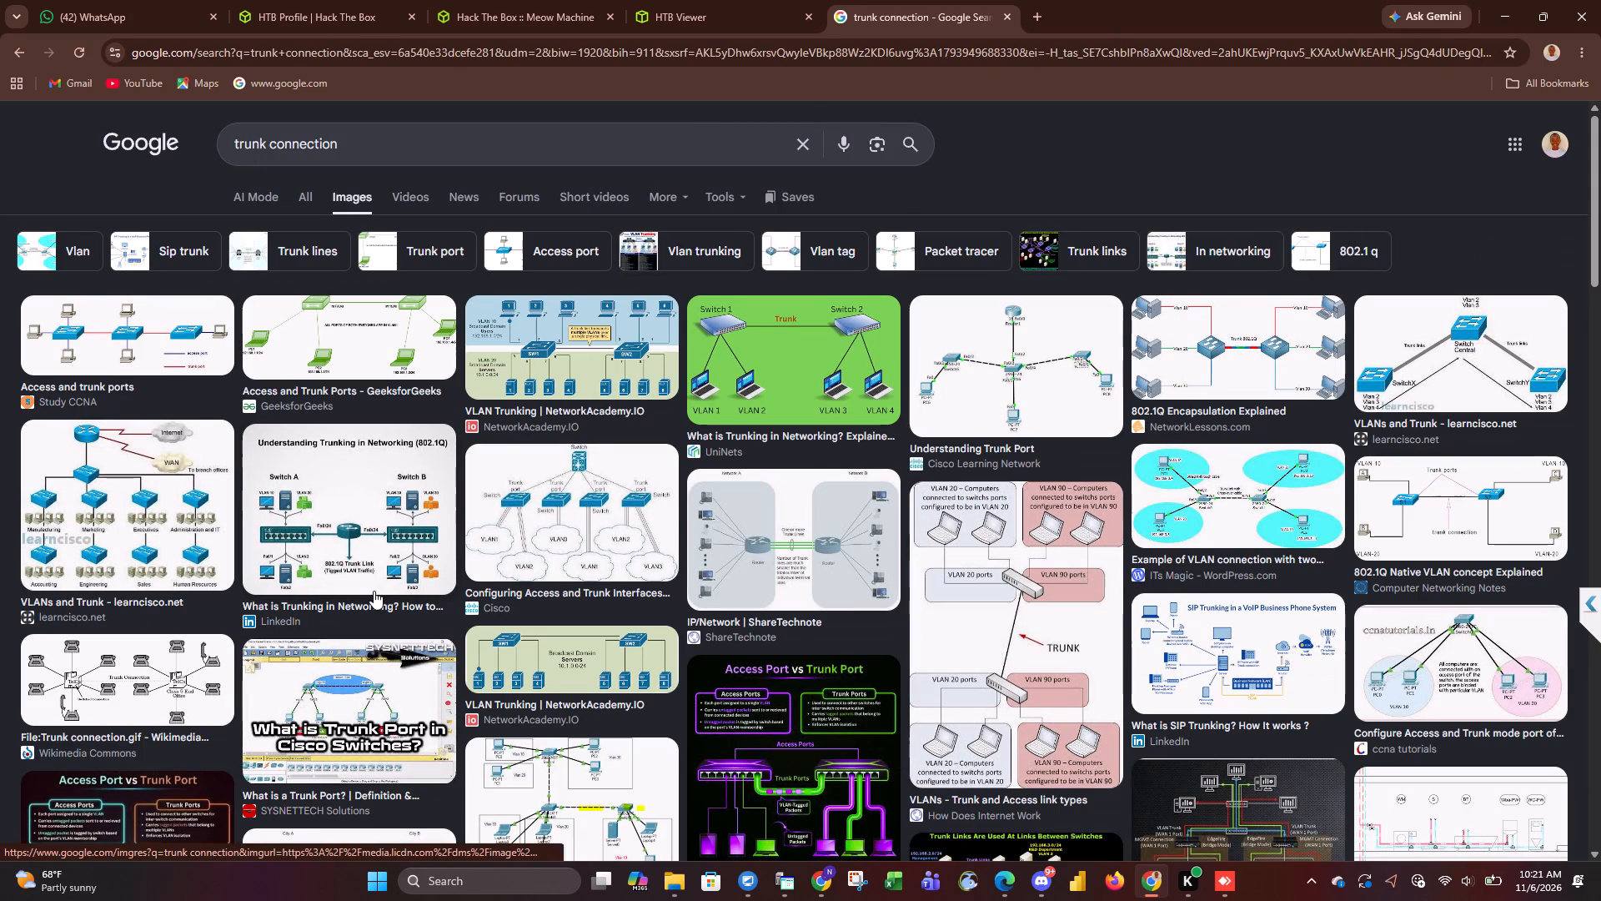
scroll(374, 593, down, 5)
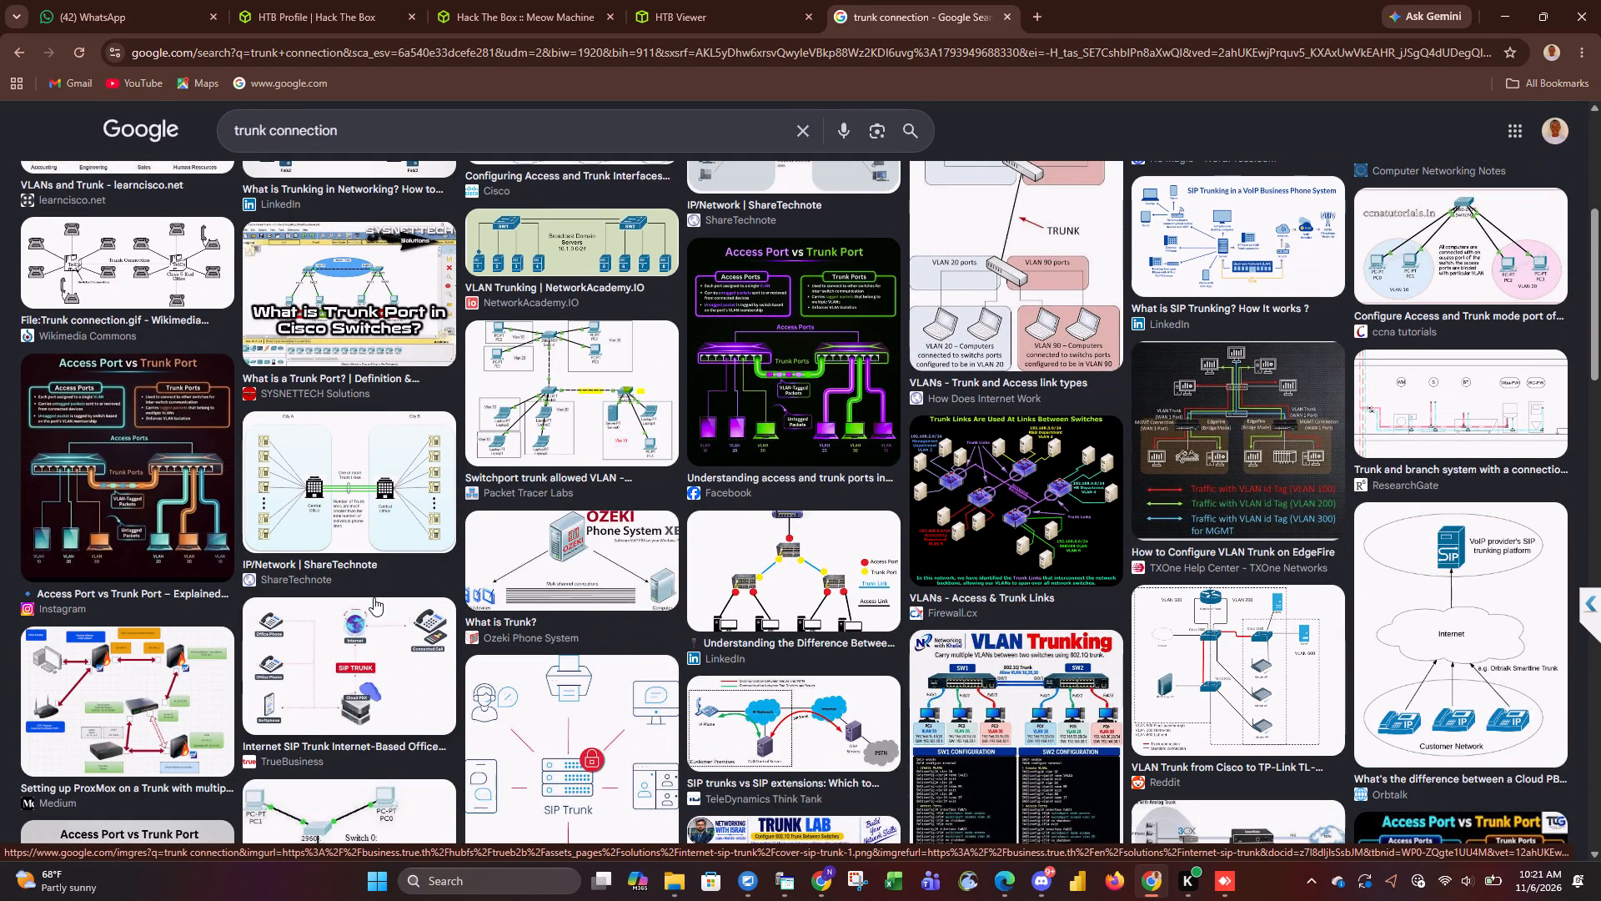
scroll(374, 597, down, 4)
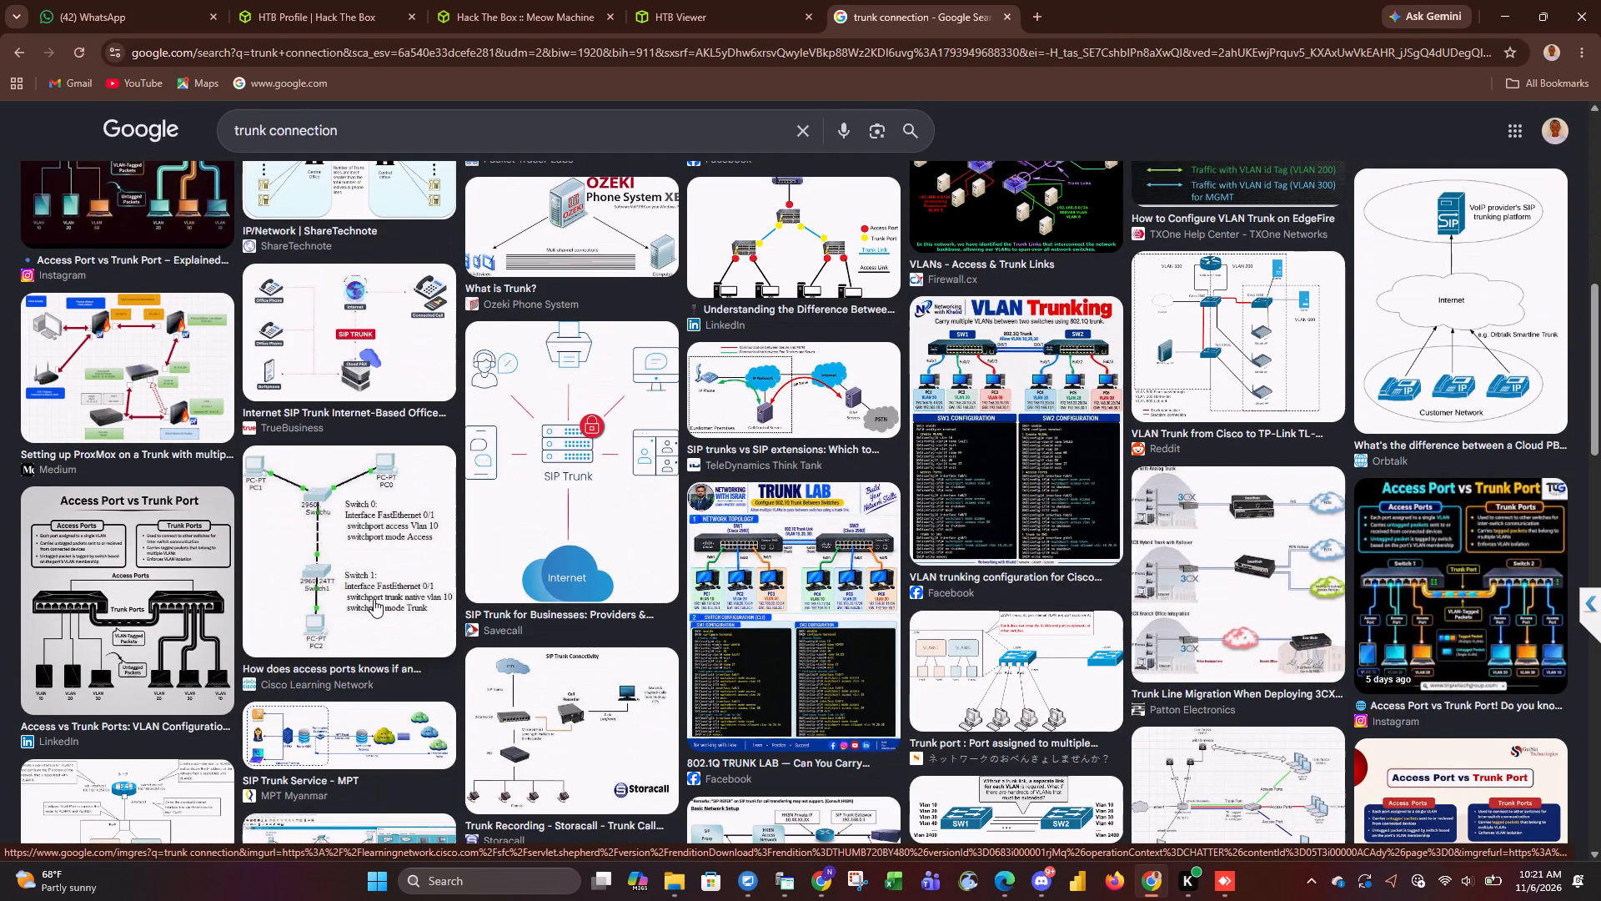
scroll(374, 599, up, 9)
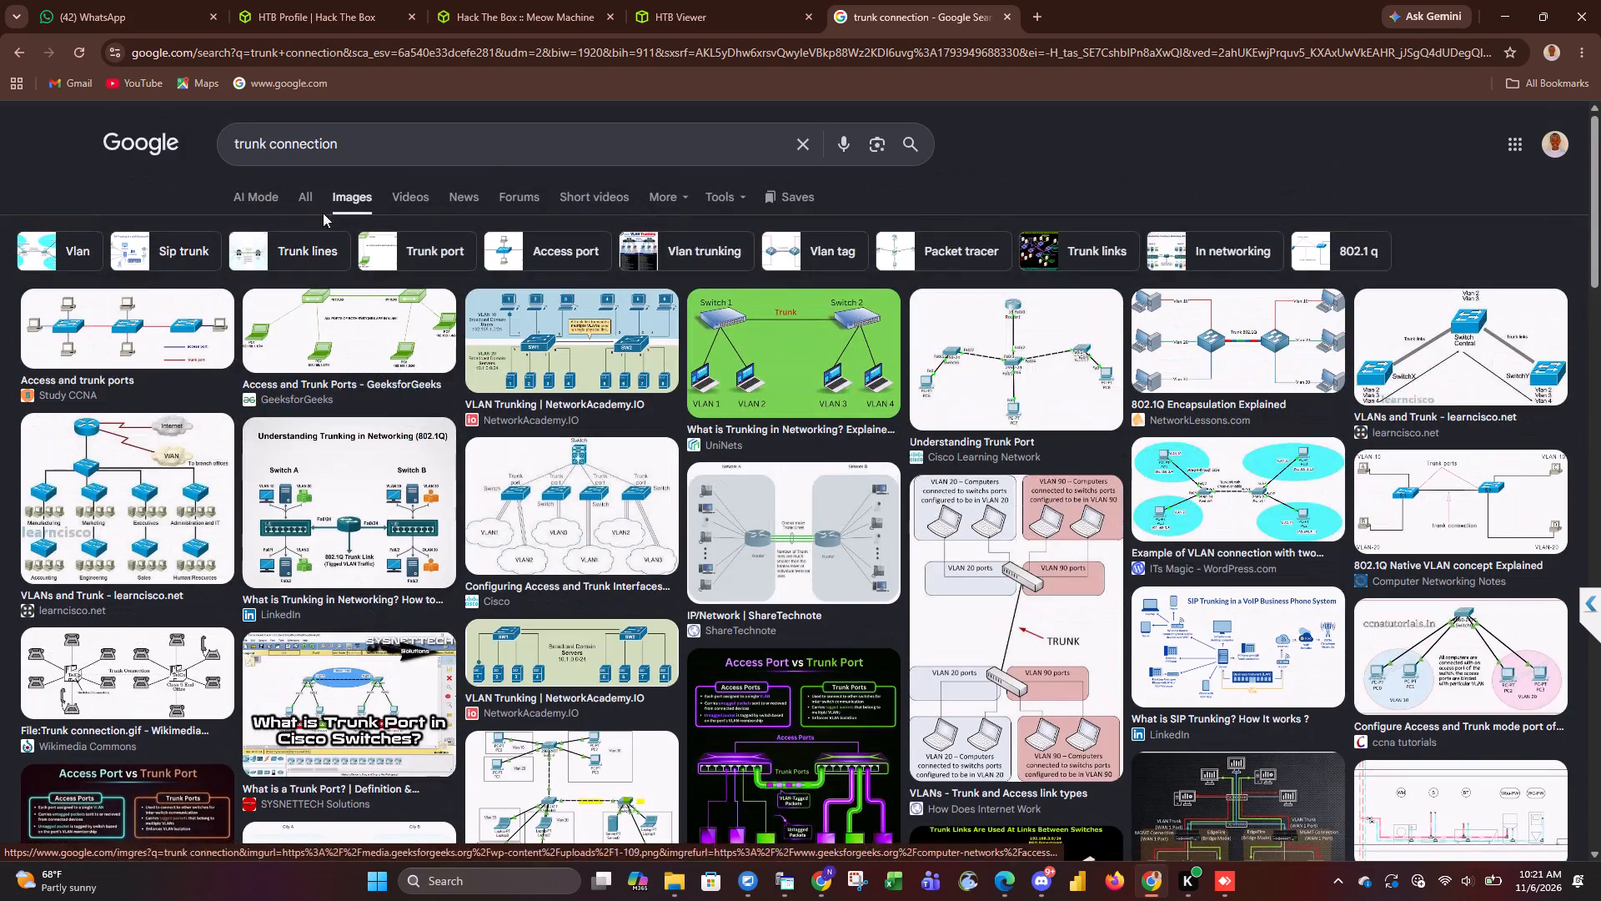
Extend the image search to trunk connection electrical.
click(354, 148)
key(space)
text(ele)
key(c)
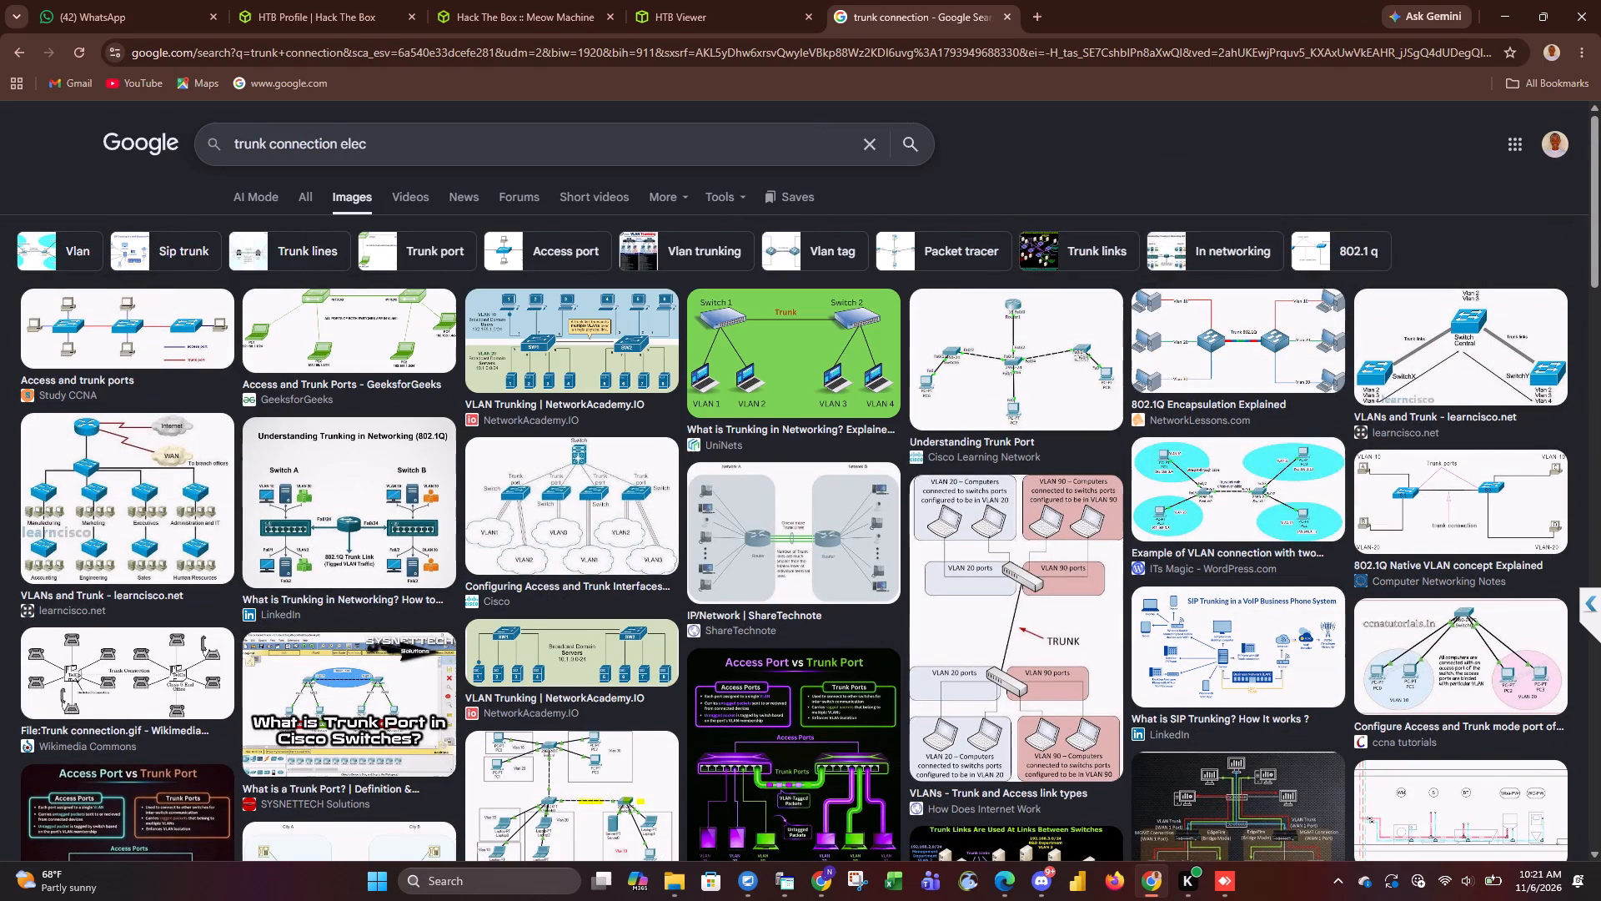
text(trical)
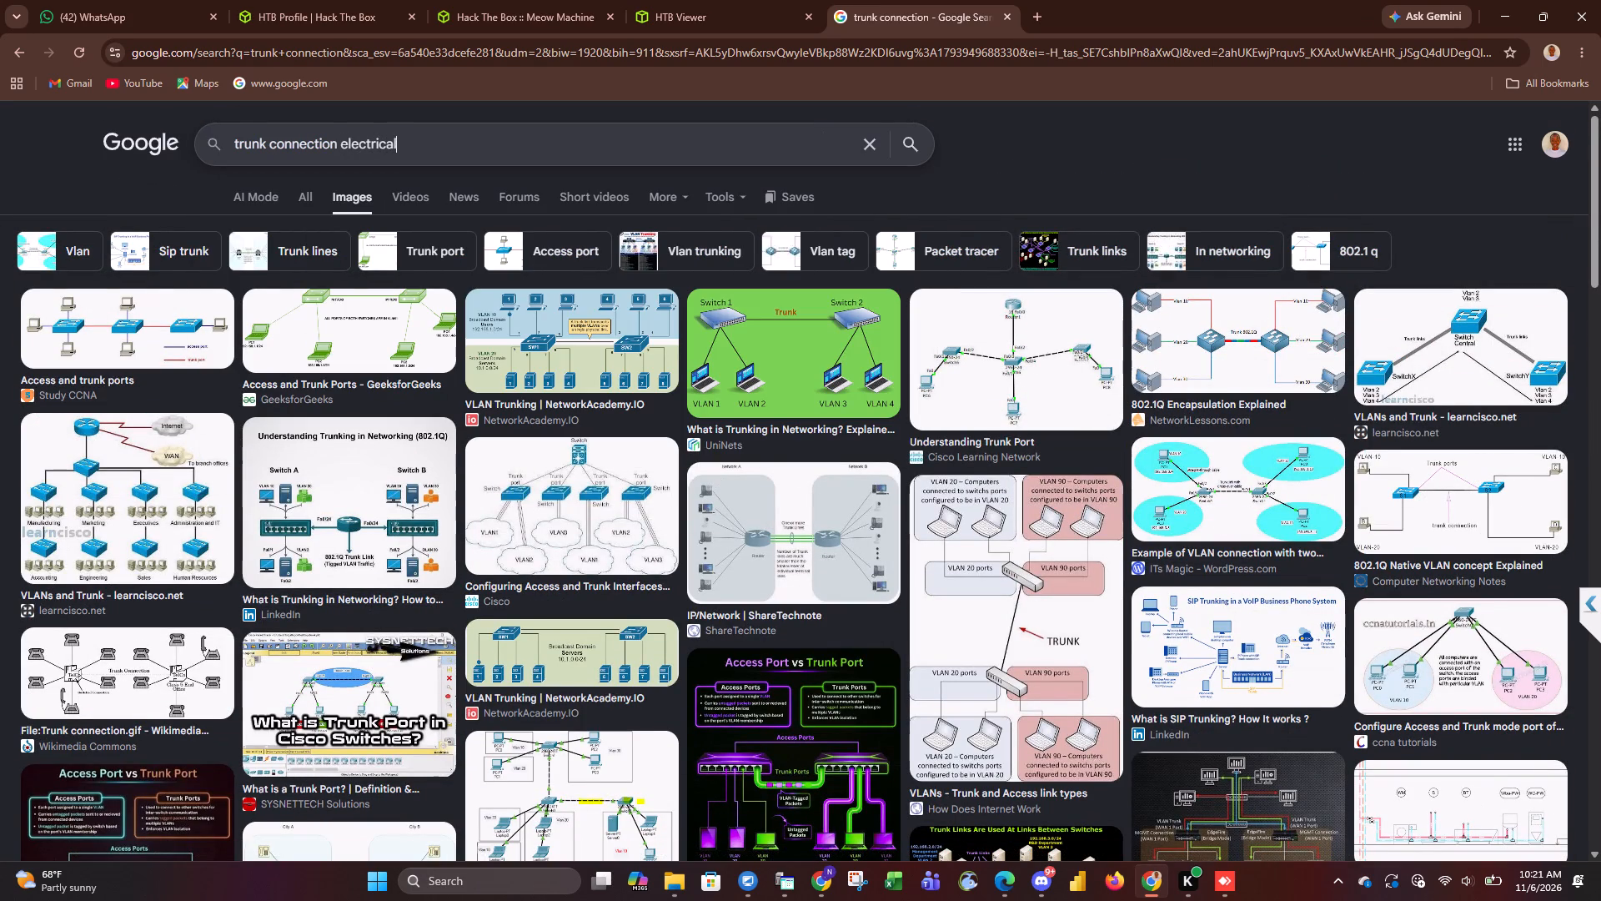
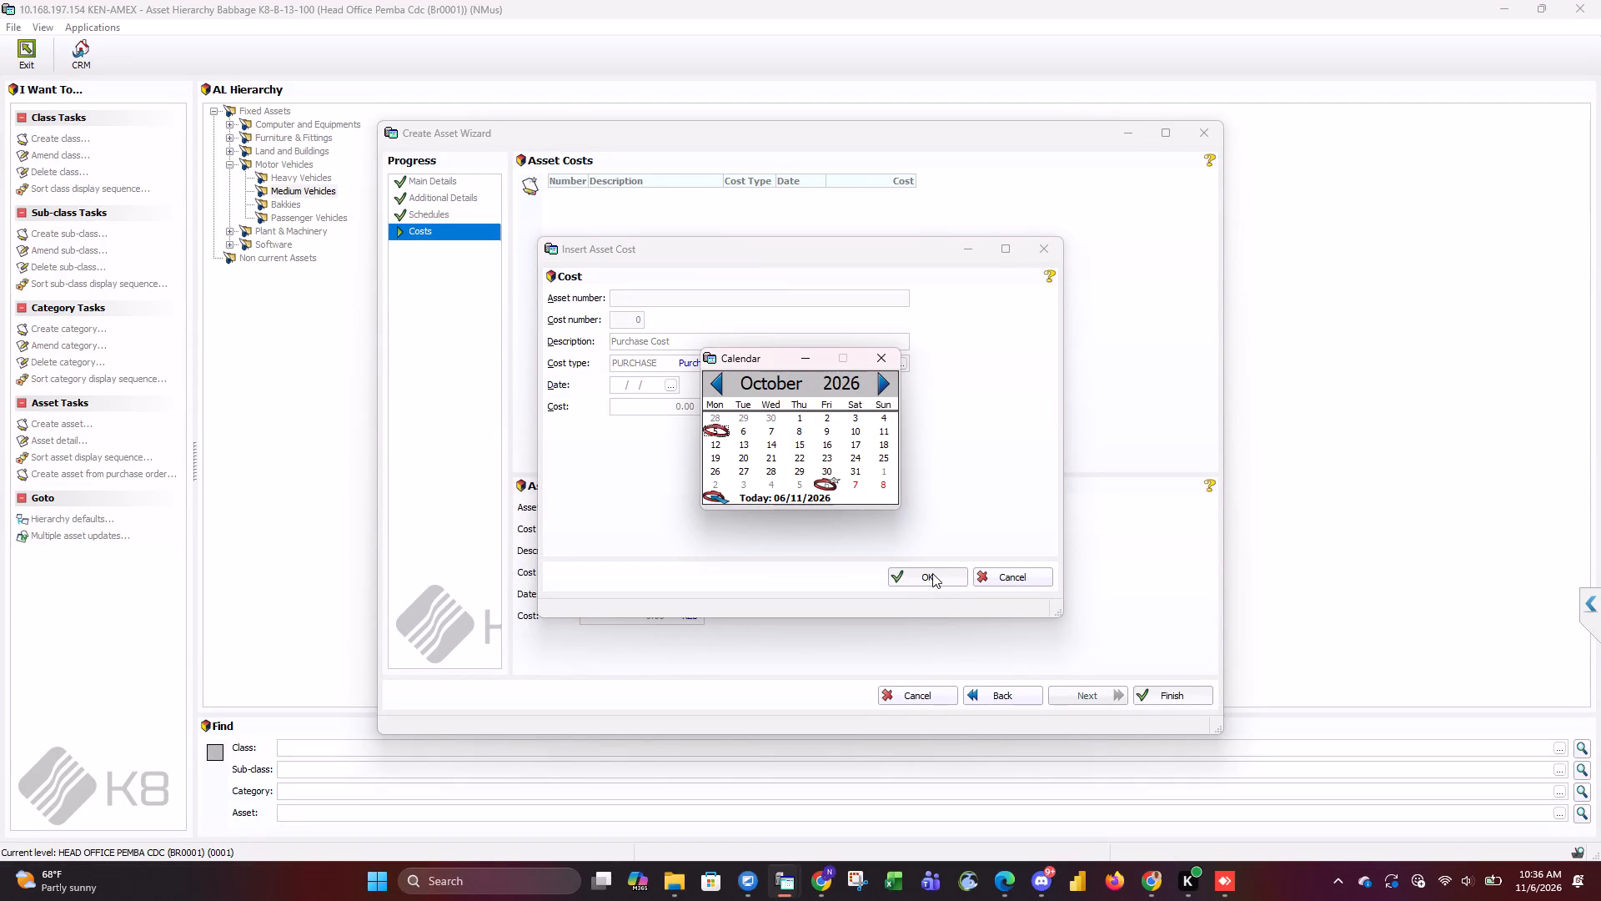
Complete the Purchase Cost entry with date 10/05/2026 and a cost of 1,000,000 KES.
key(Return)
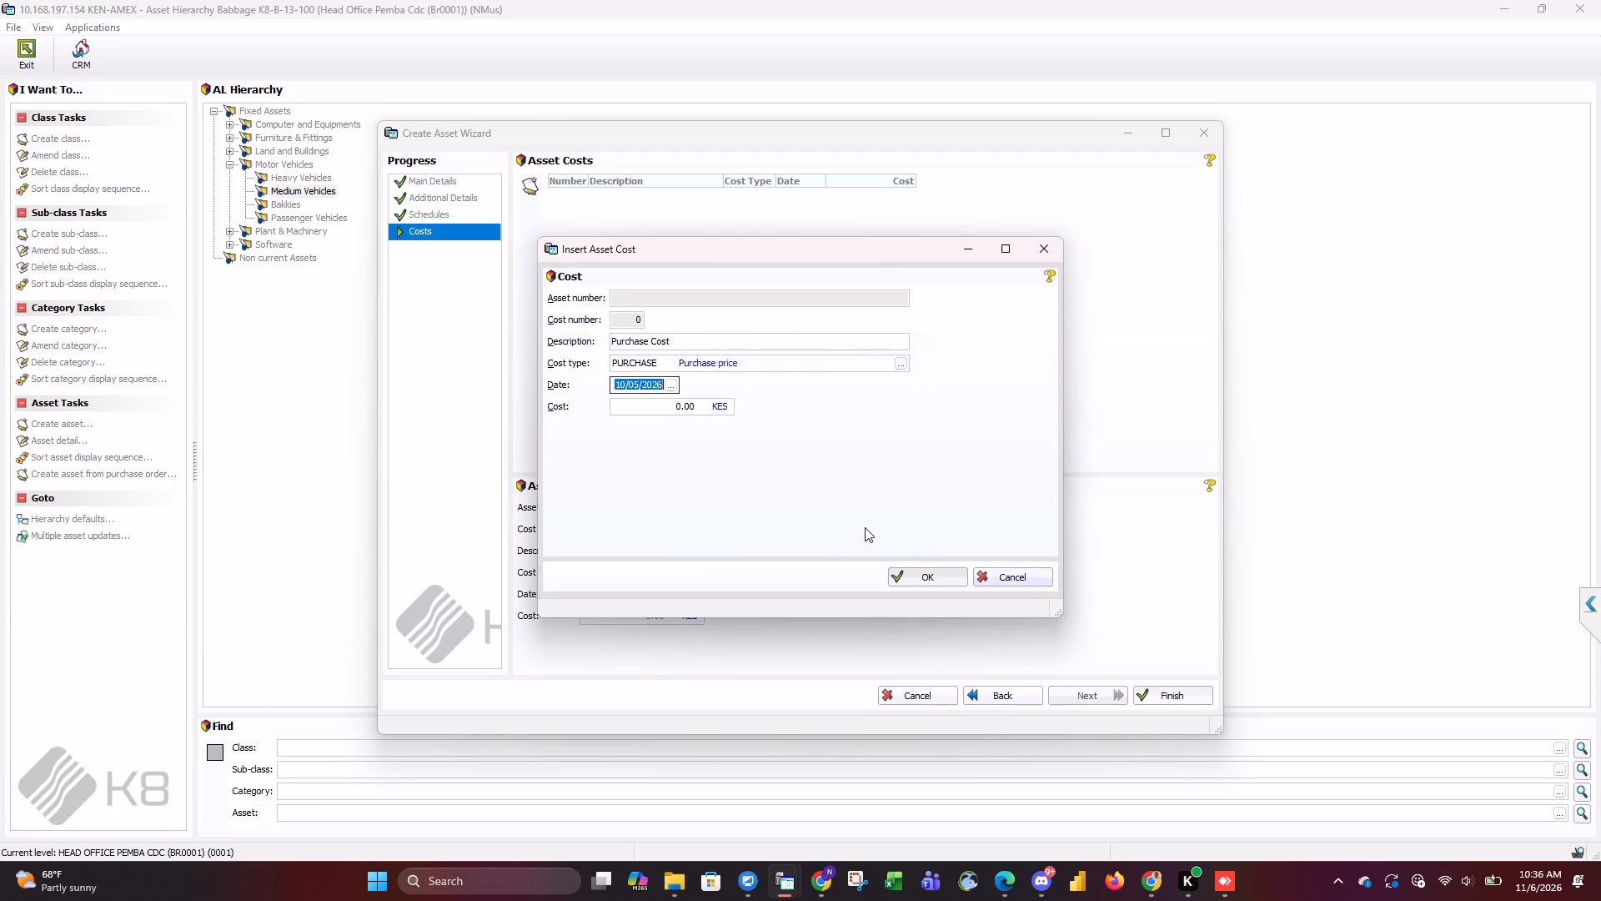
click(681, 406)
double_click(688, 405)
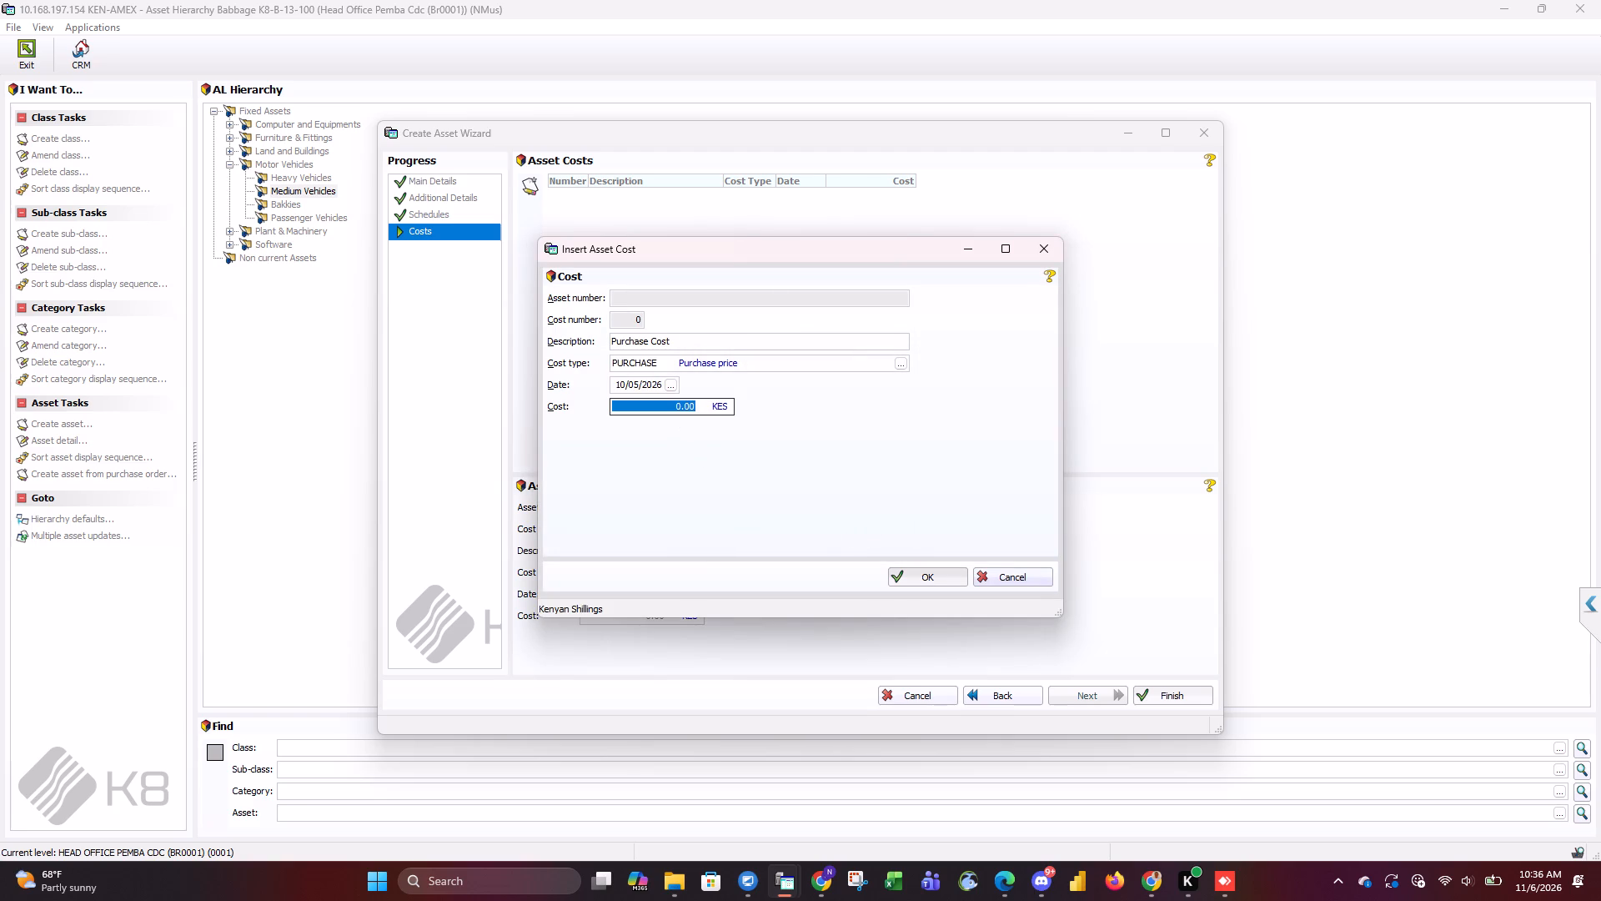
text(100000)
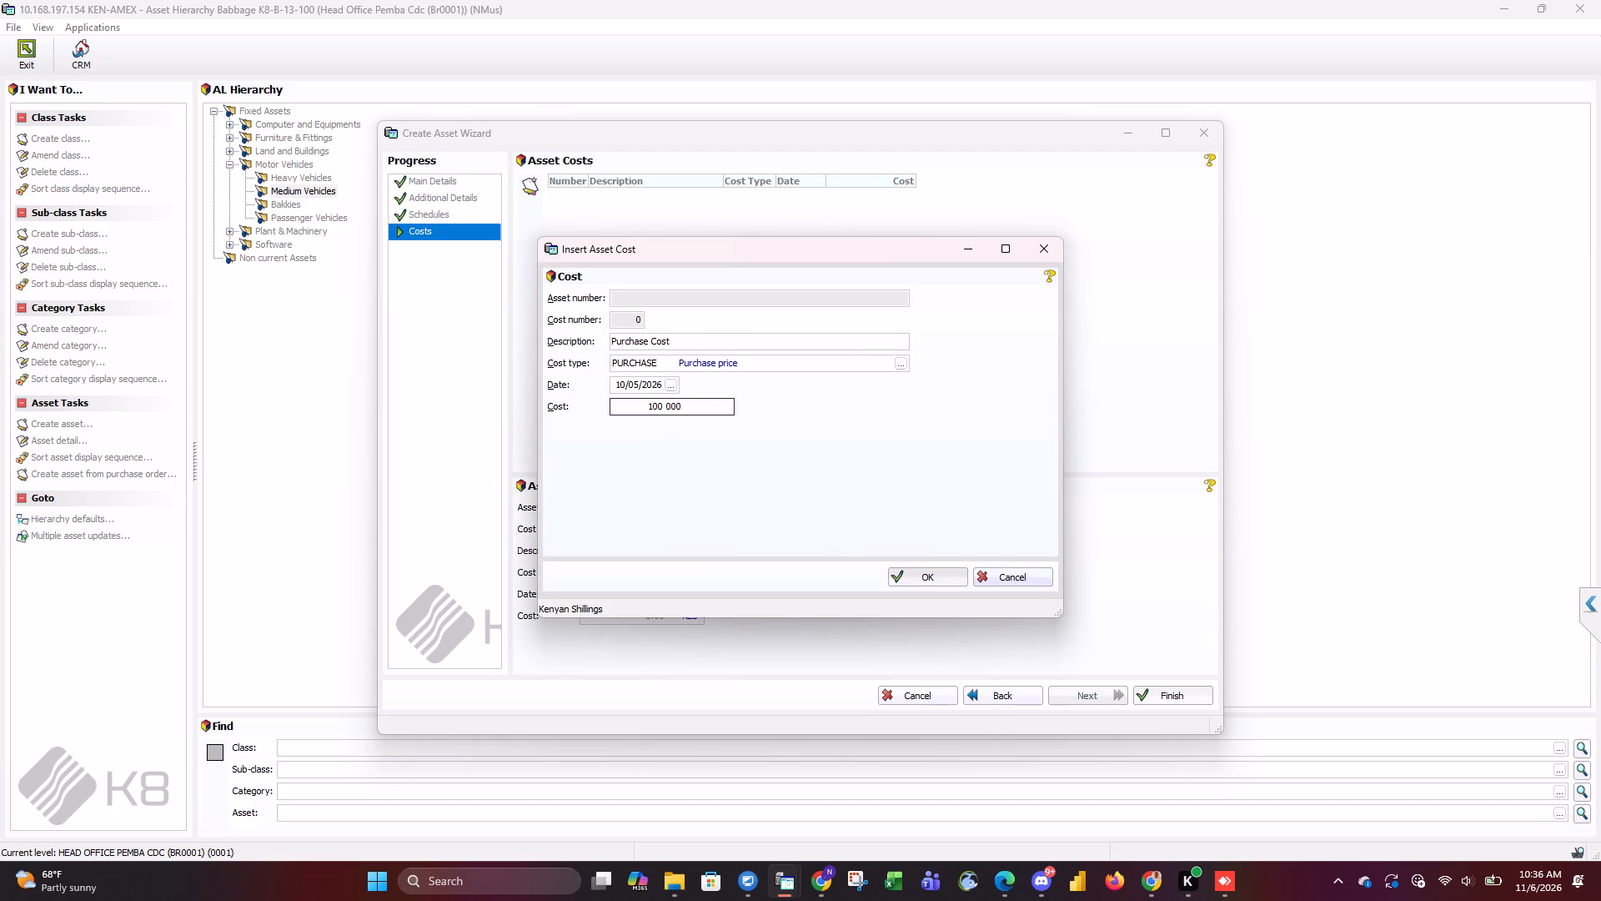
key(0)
click(920, 486)
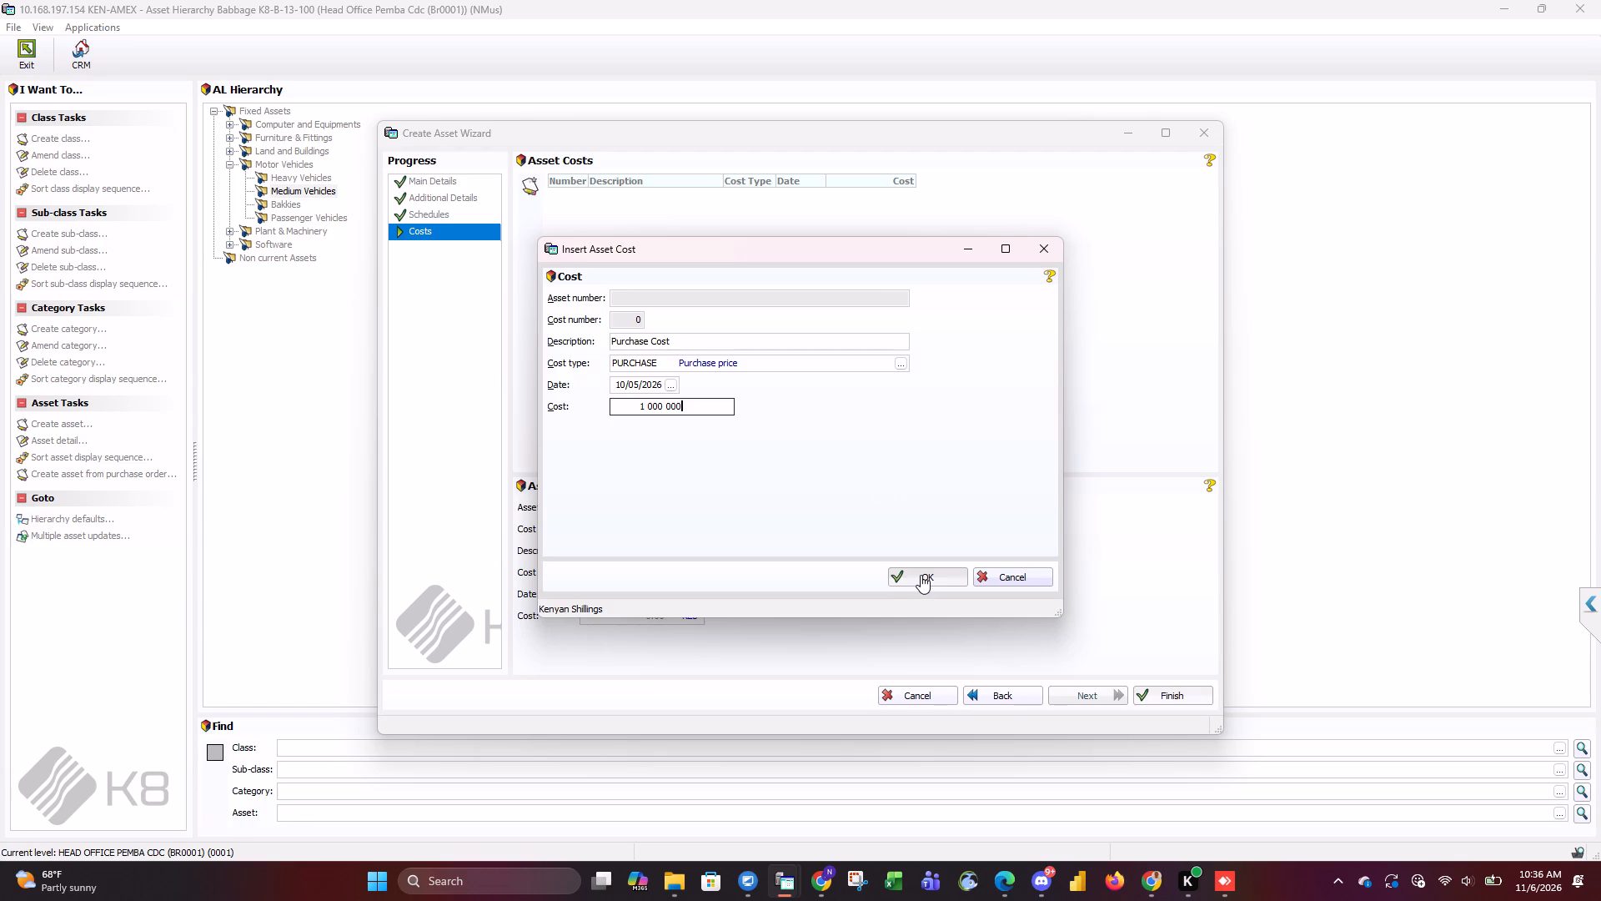
click(921, 575)
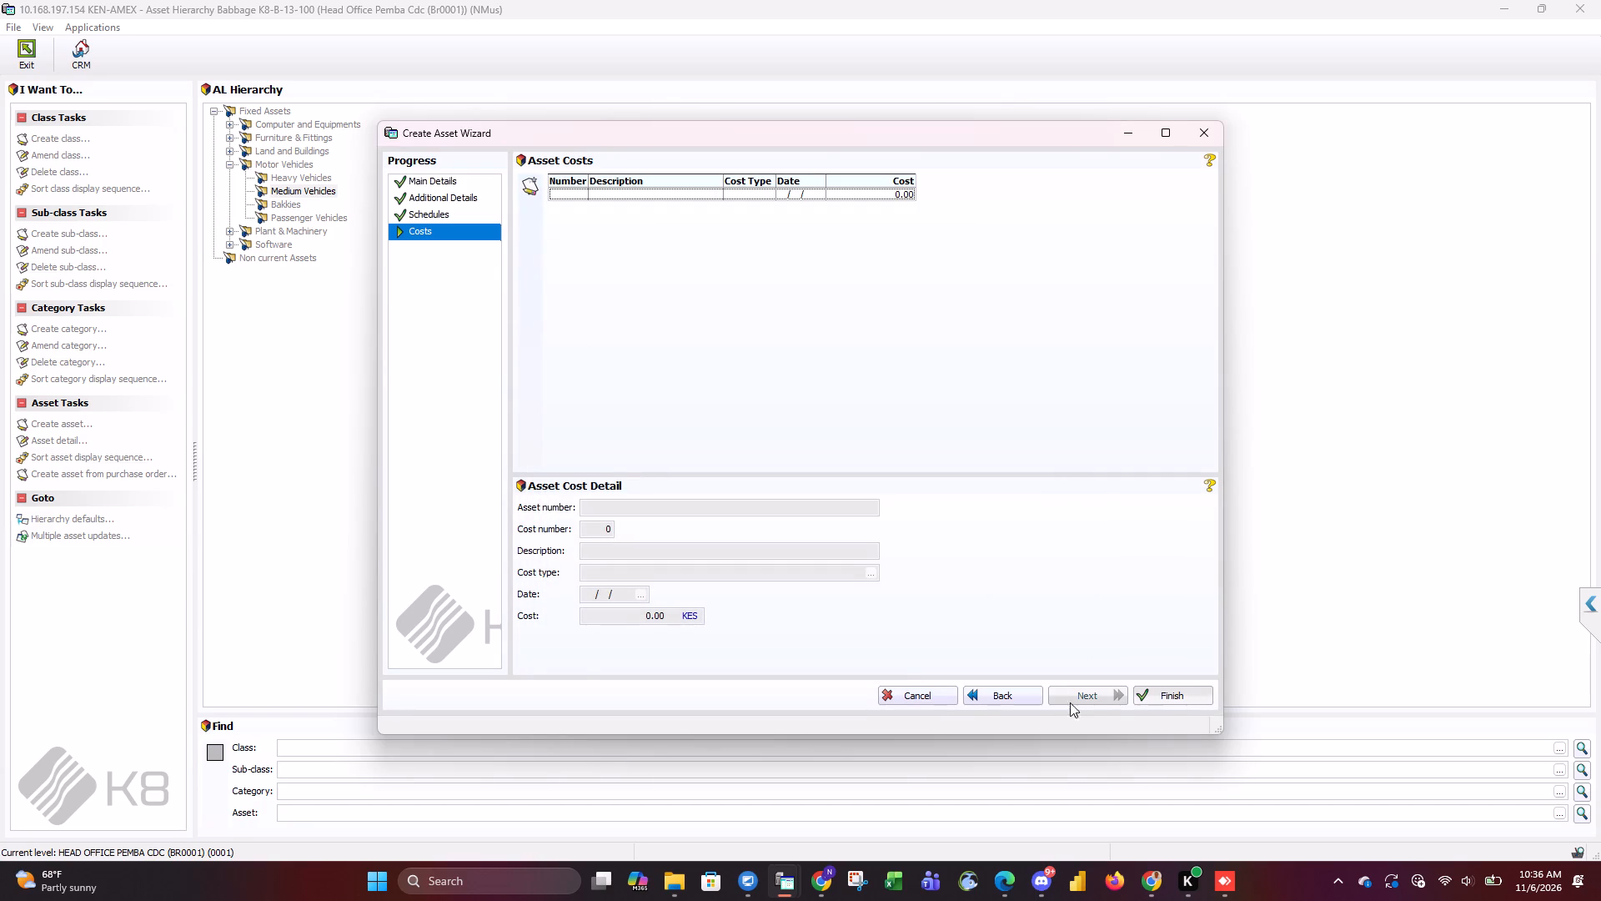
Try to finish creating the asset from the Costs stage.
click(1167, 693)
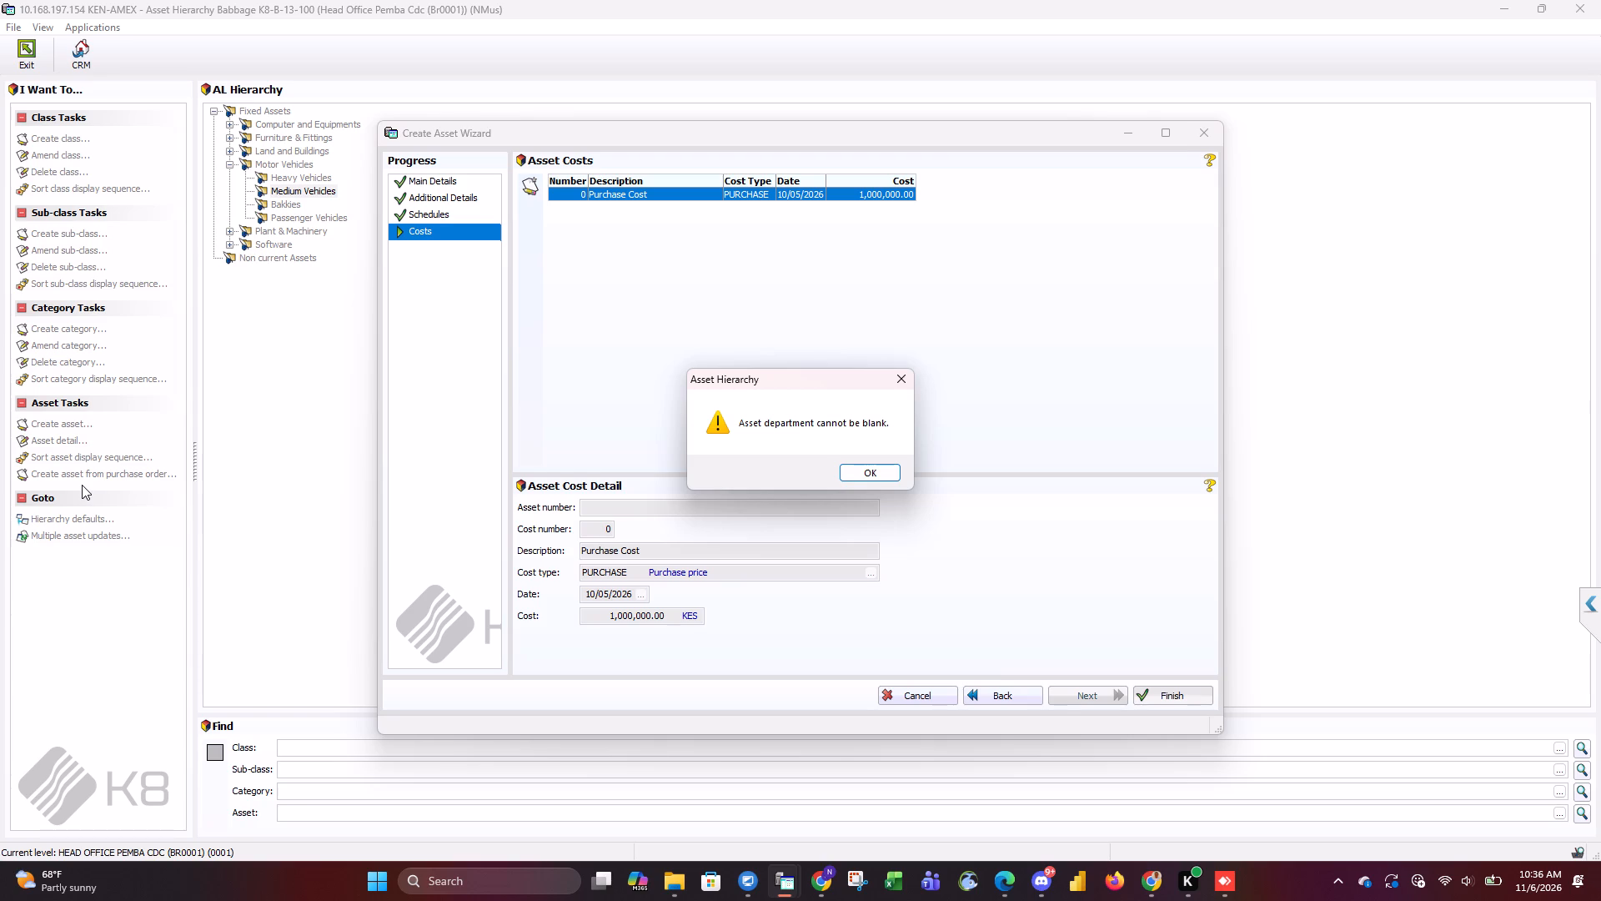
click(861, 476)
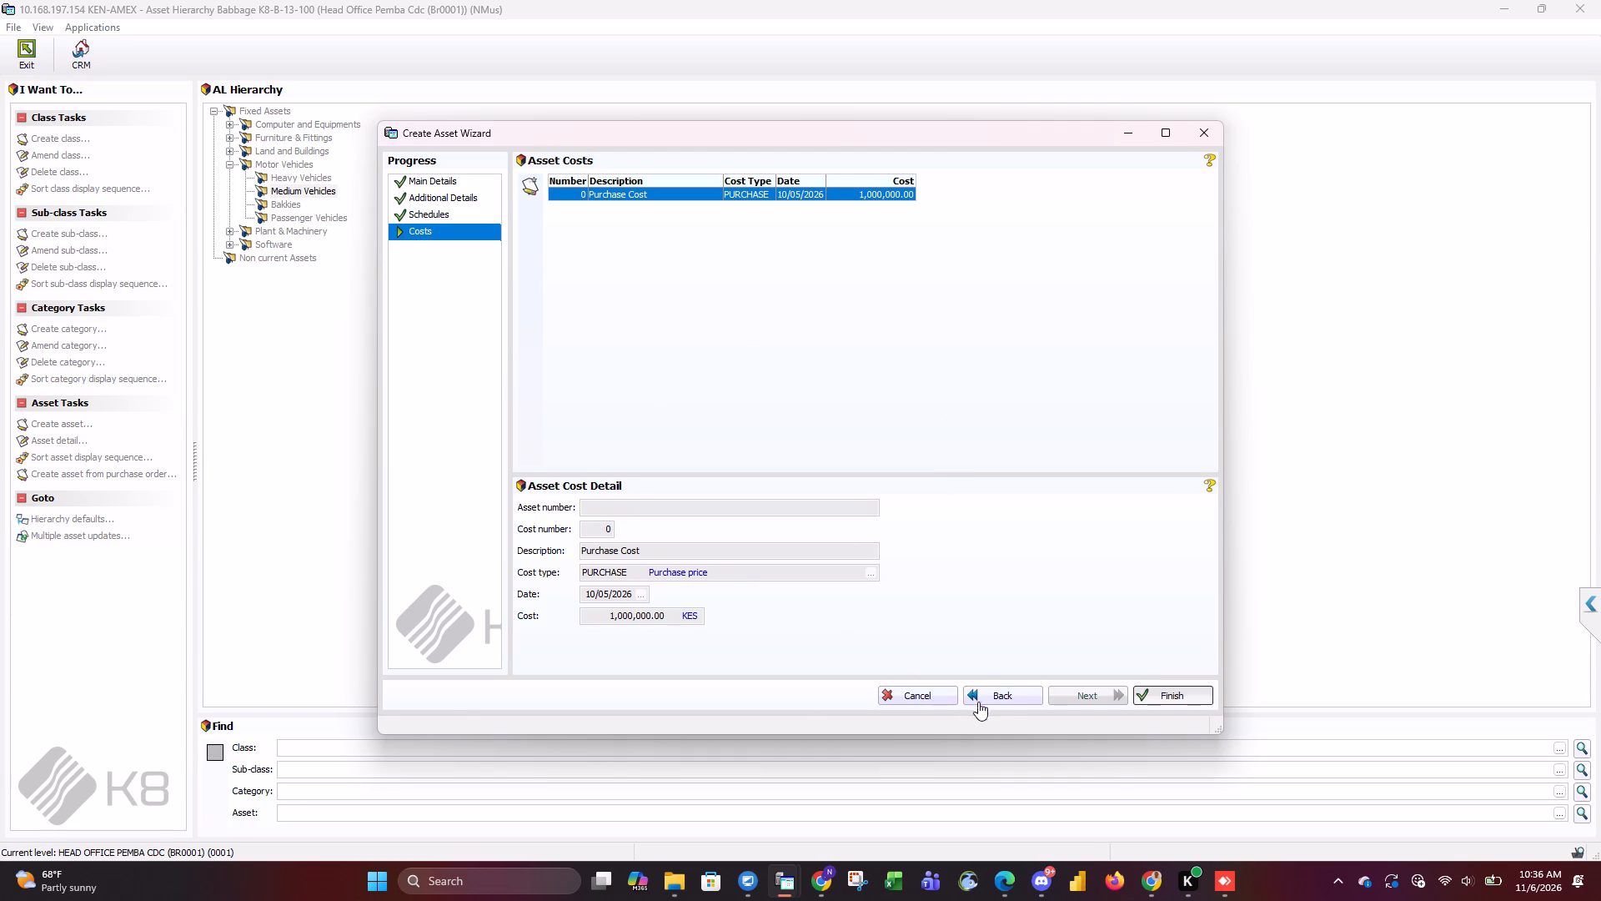
Return to the asset's main details, set the department to 0000 Default department, and finish creating the asset.
triple_click(1002, 697)
click(1002, 697)
click(1002, 697)
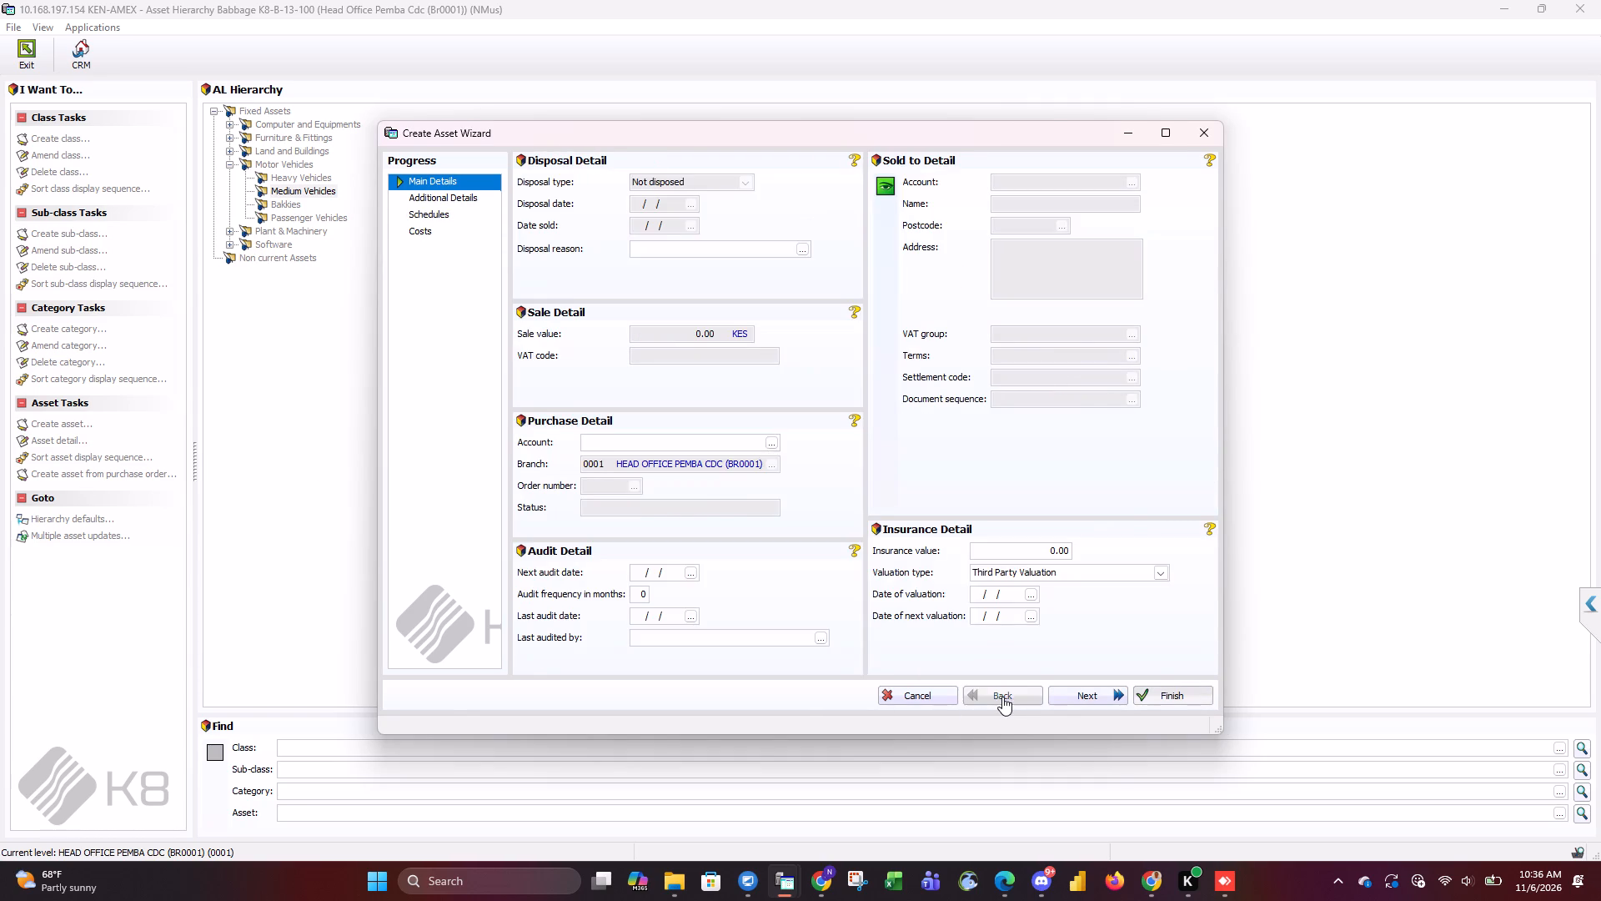
click(634, 252)
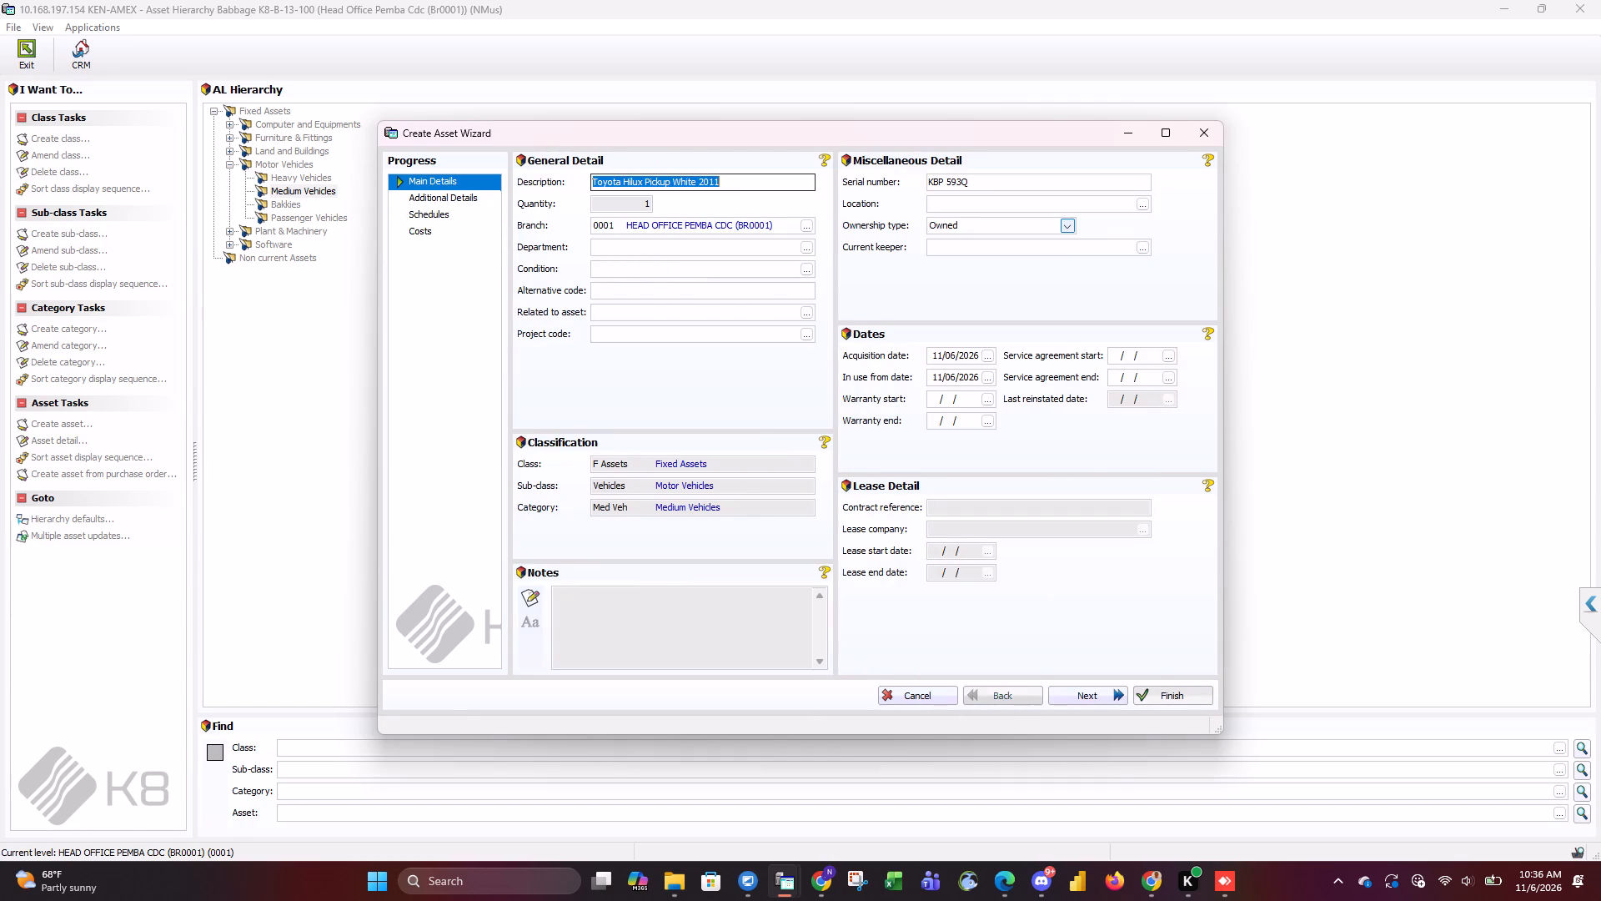
text(00)
key(Tab)
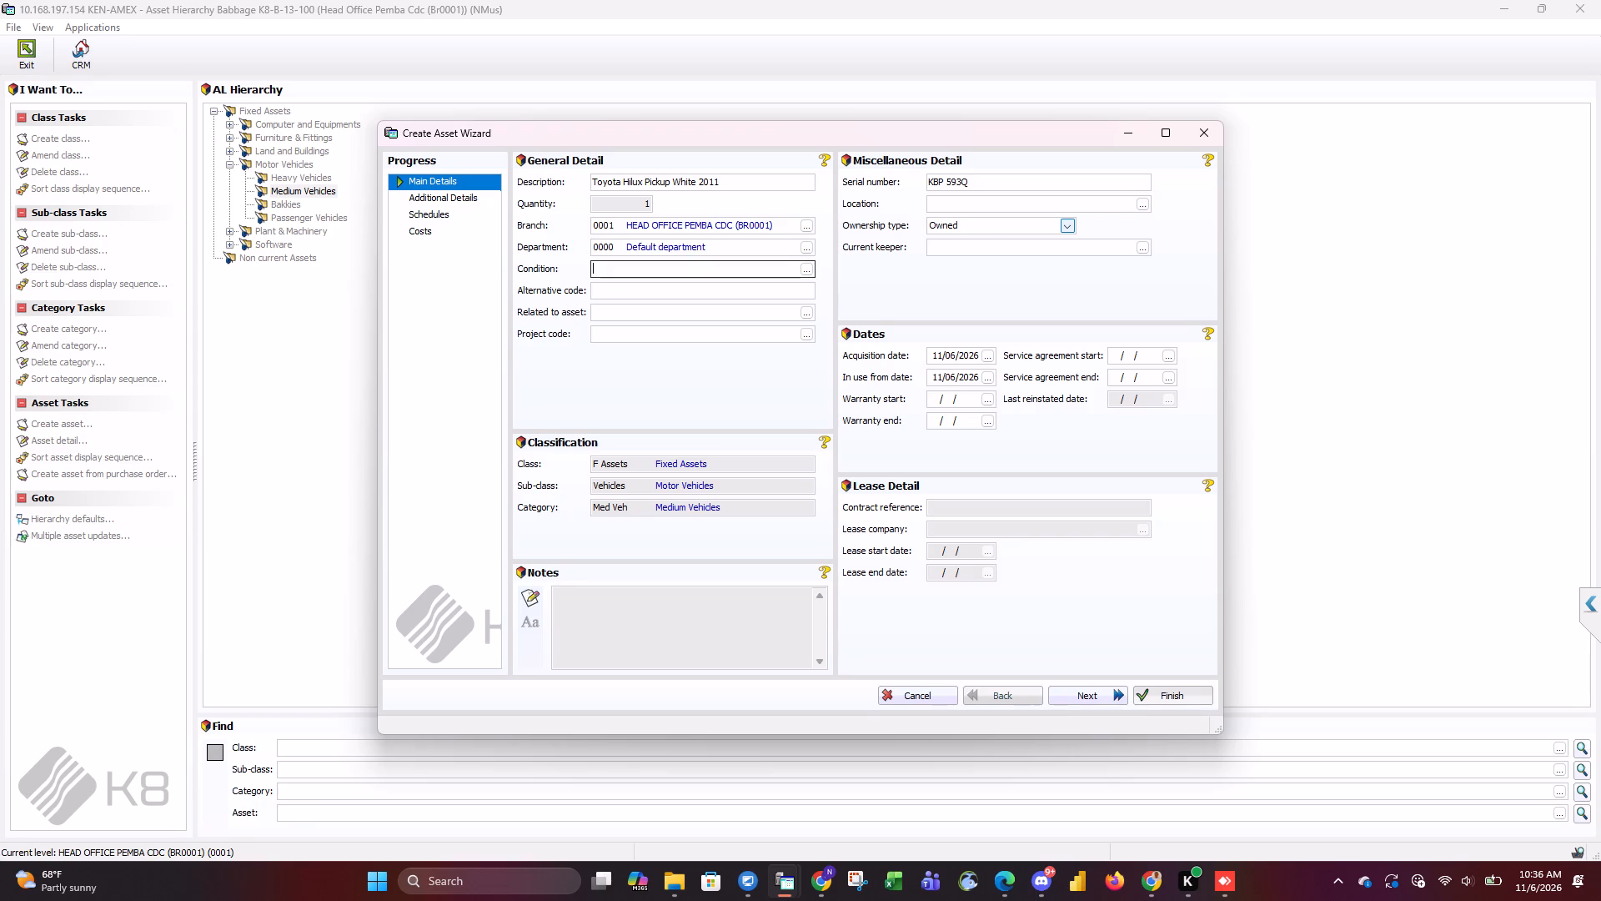
click(1184, 696)
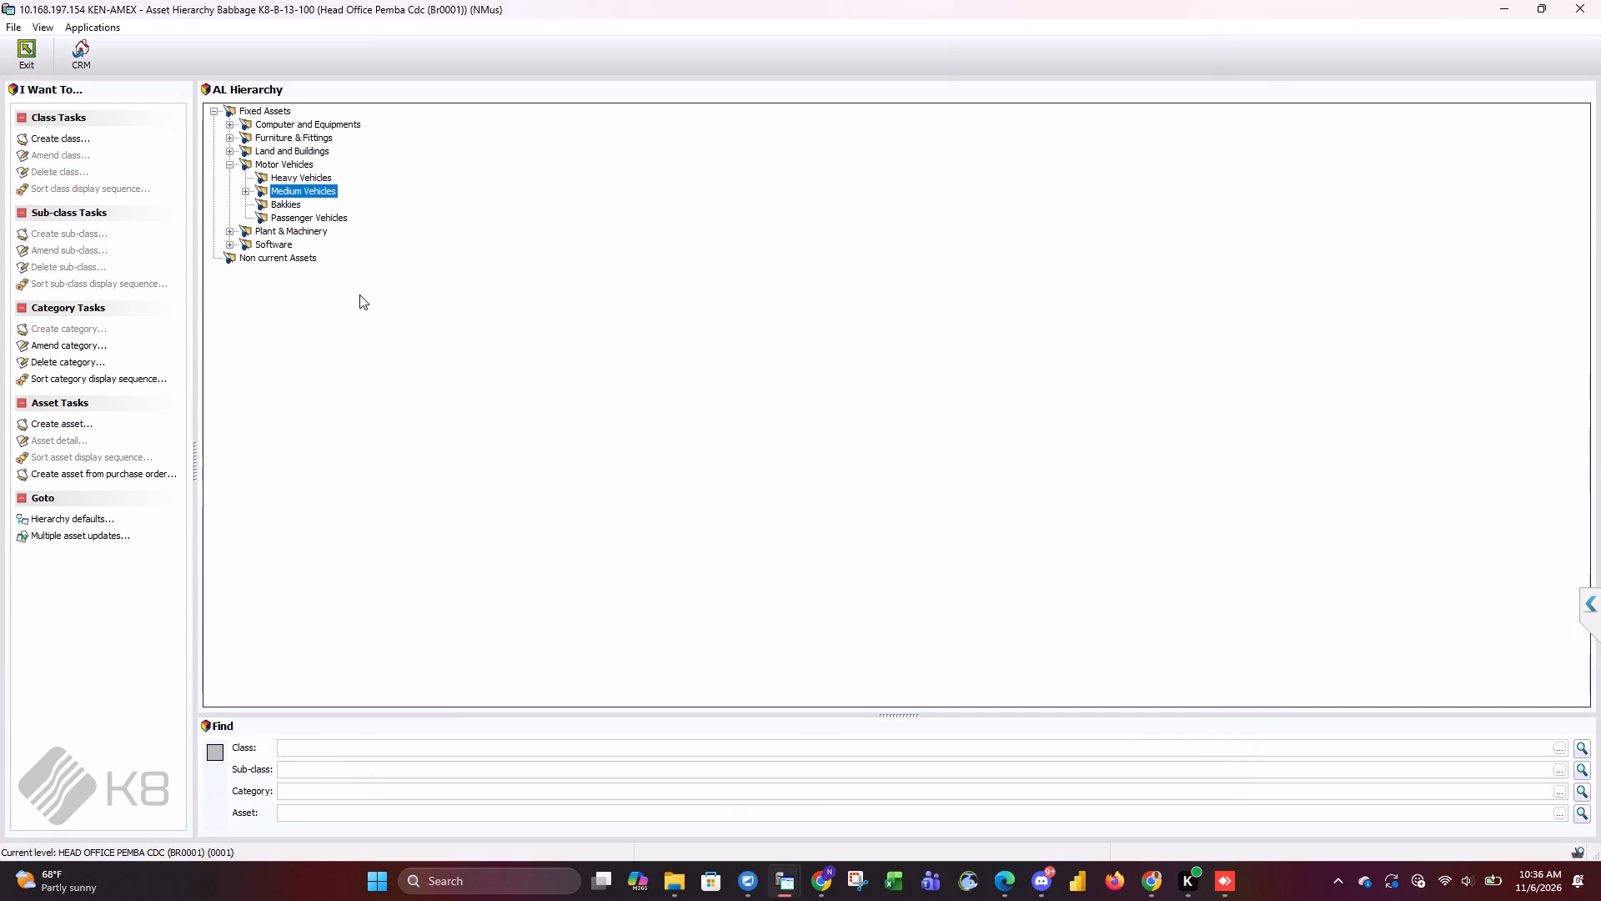
Expand Medium Vehicles in the hierarchy and review the Toyota Hilux Pickup White 2011 asset's details, closing them when done.
click(248, 192)
click(381, 211)
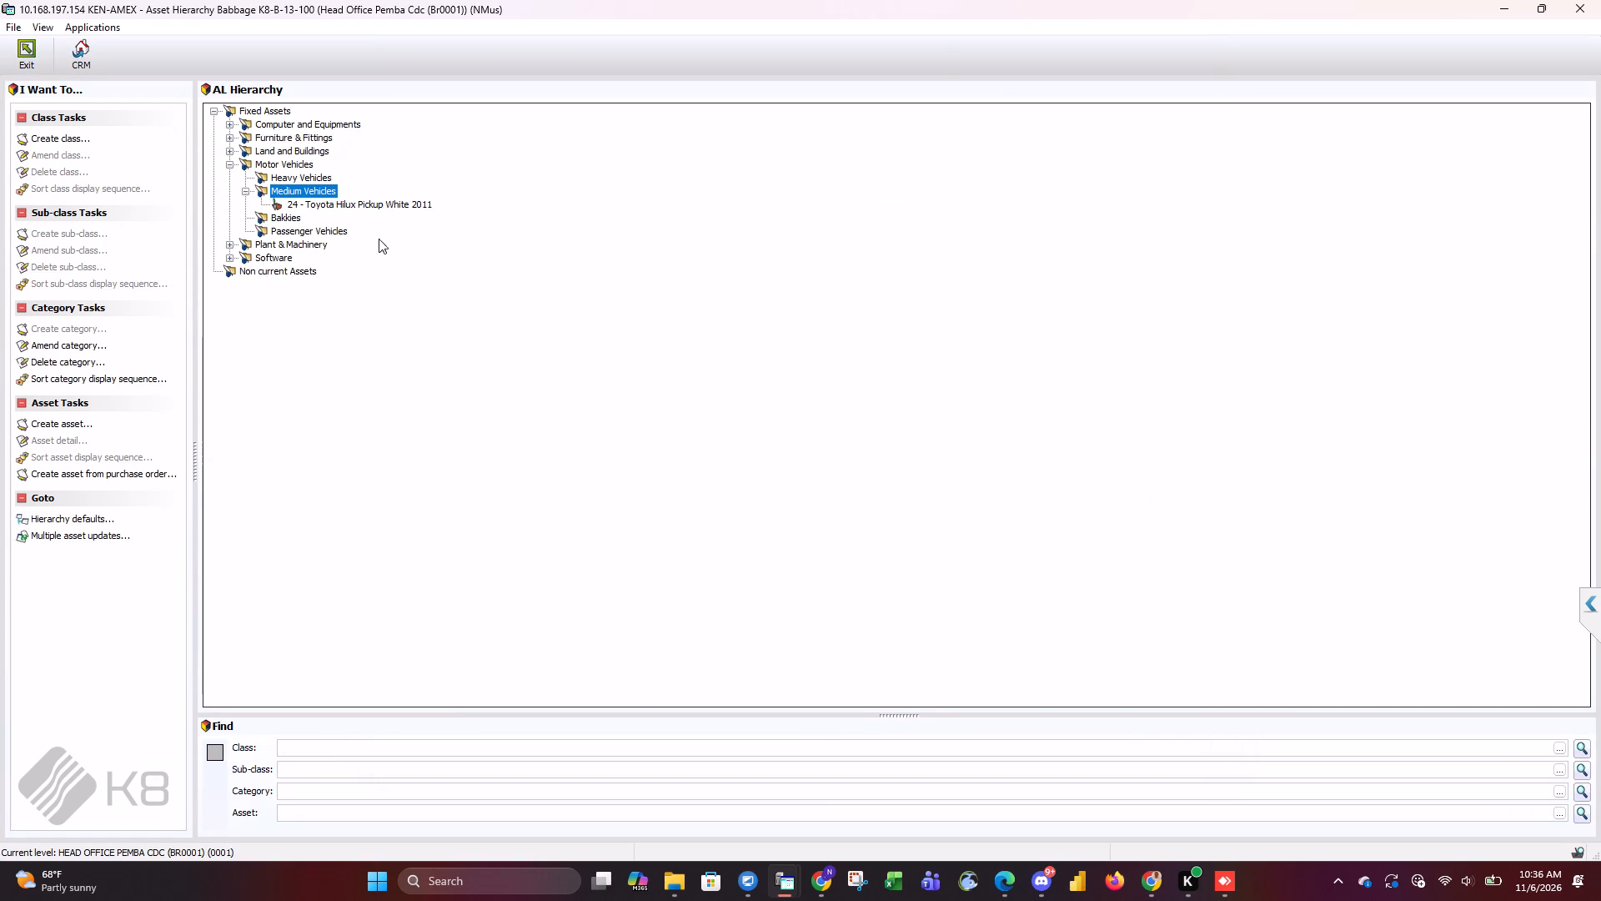
click(389, 199)
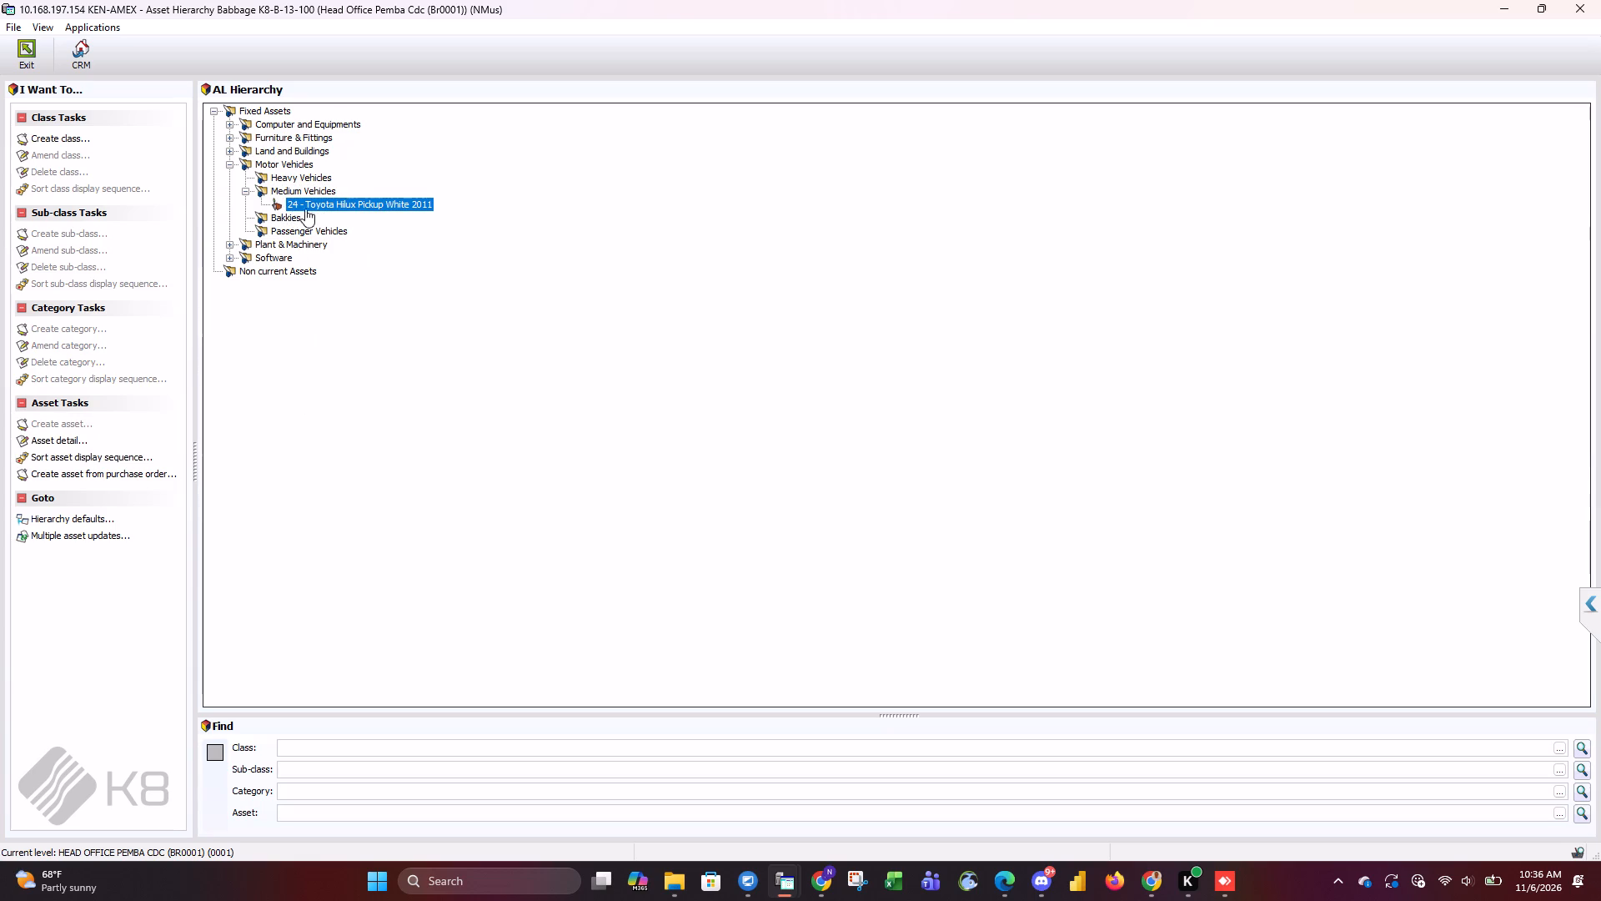
click(272, 201)
double_click(338, 200)
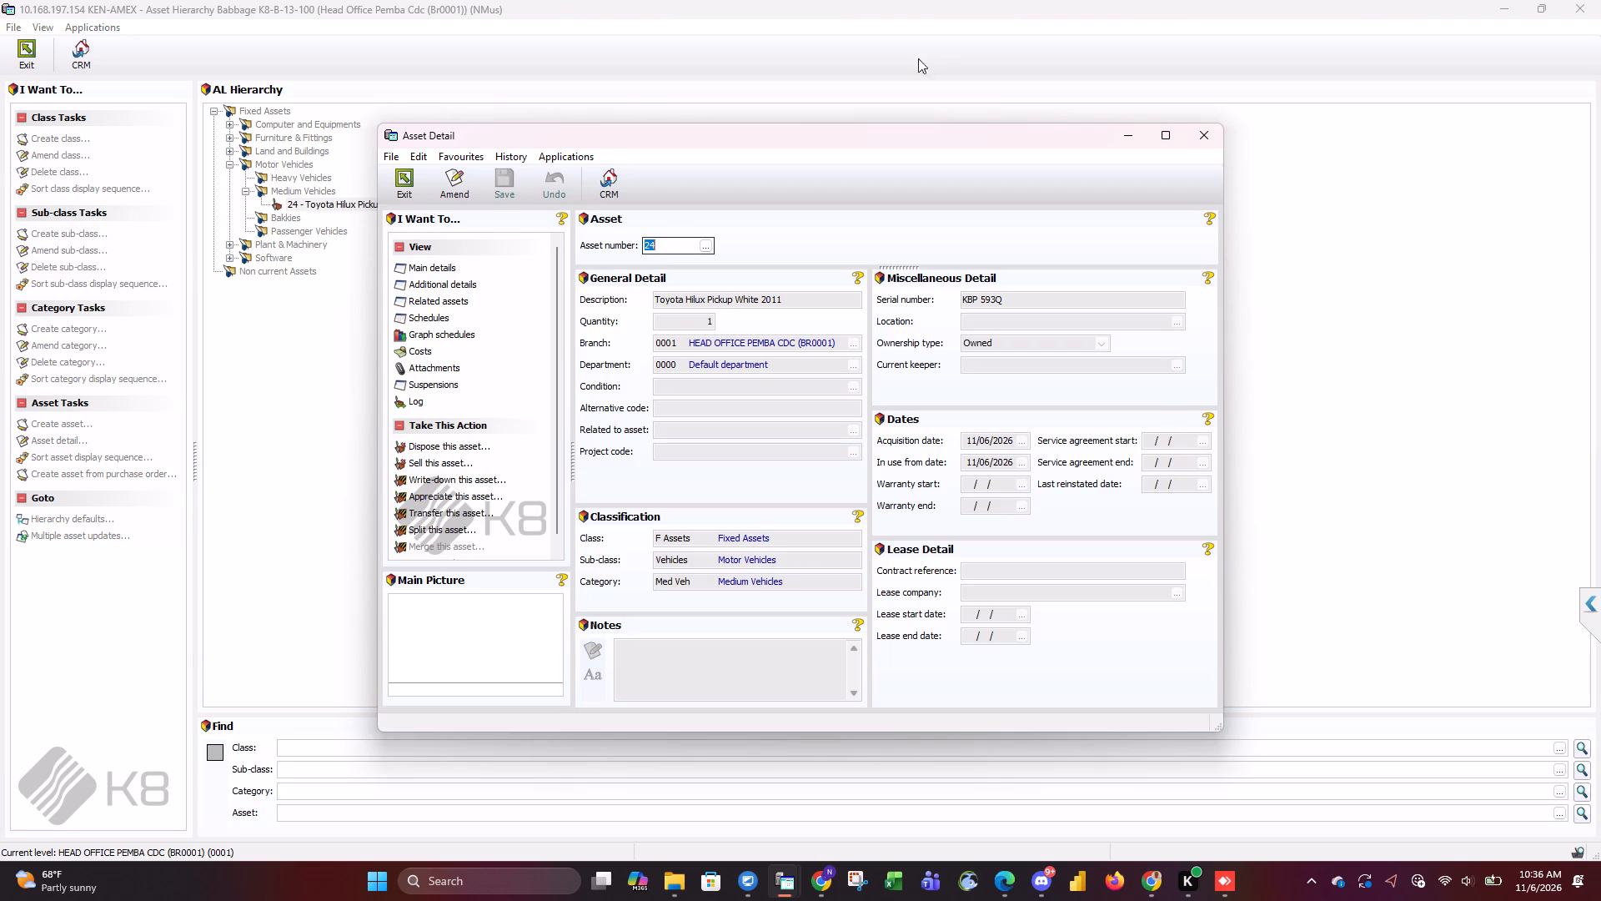
click(1204, 133)
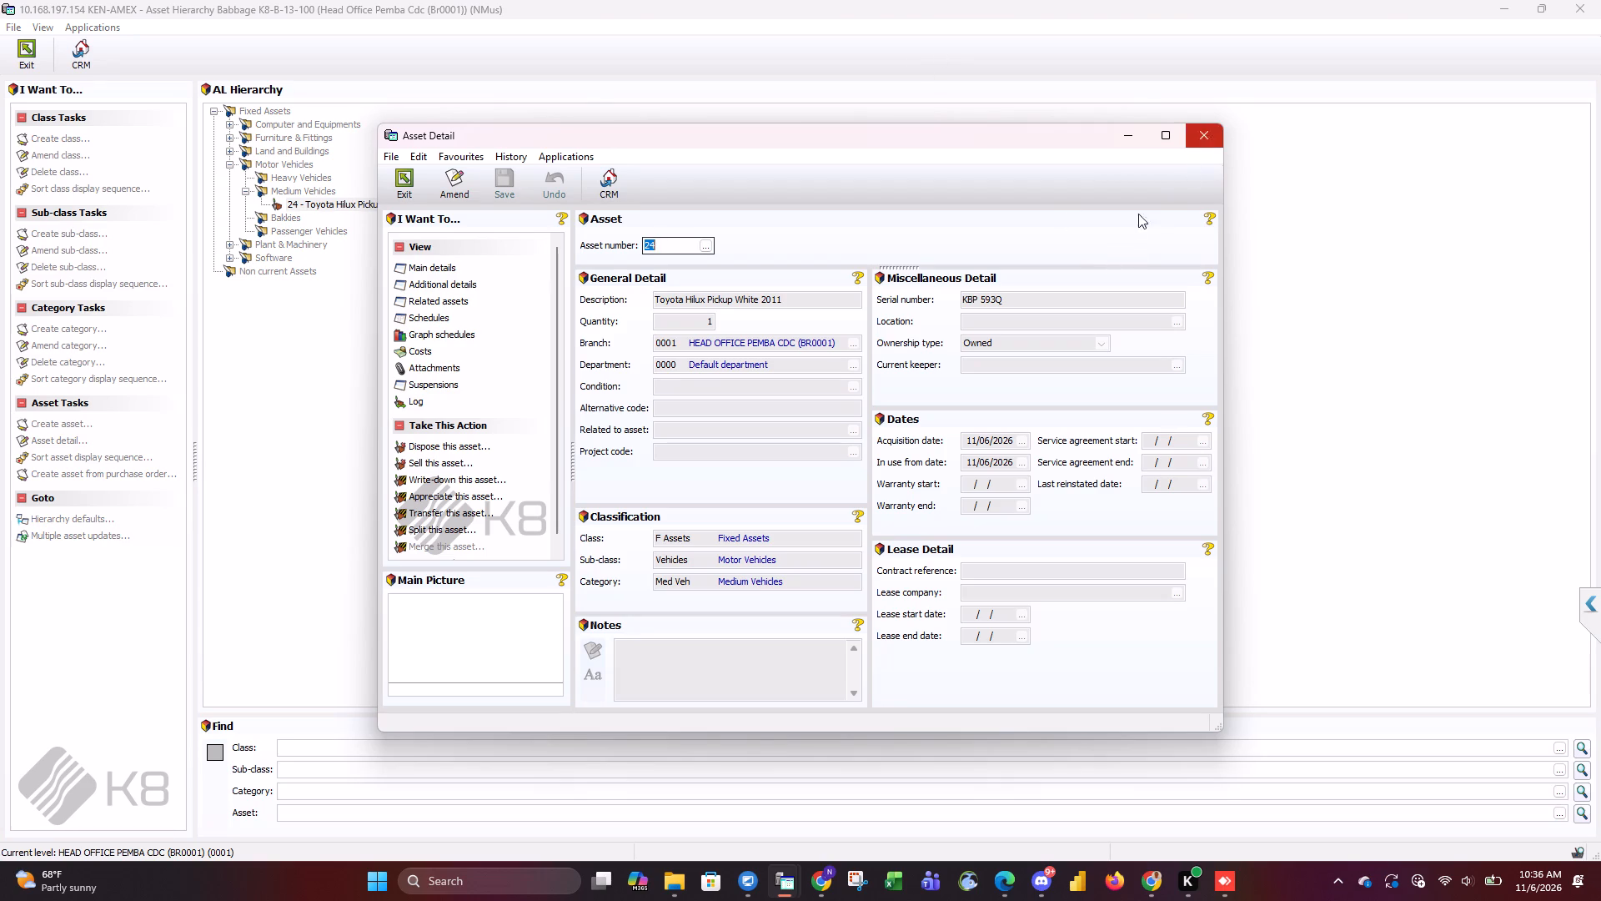
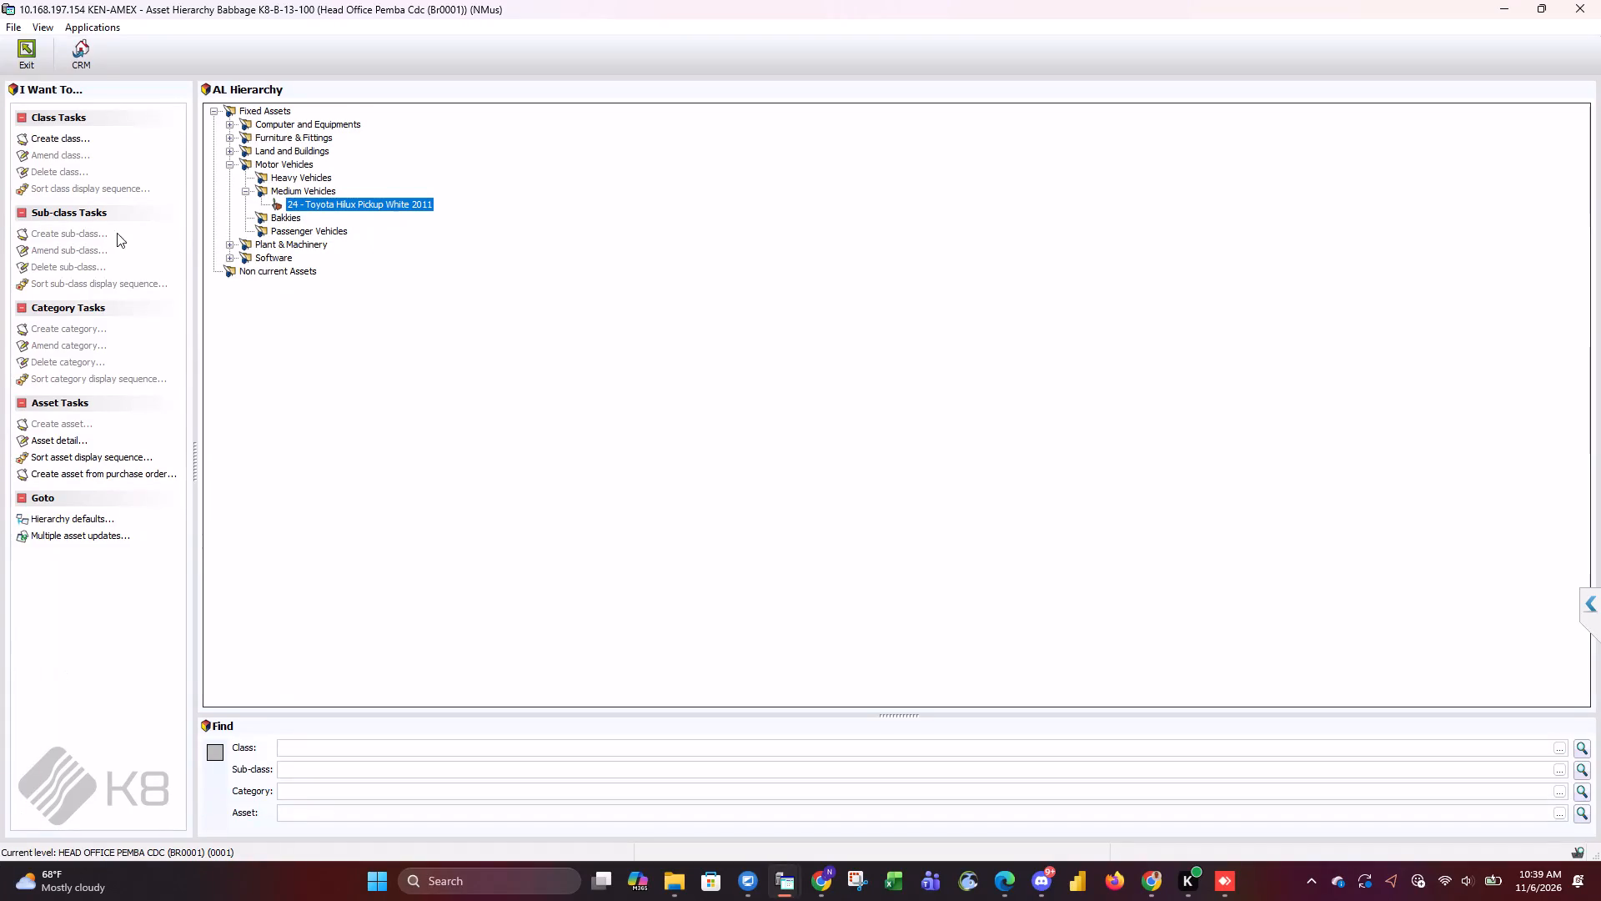
Exit the asset hierarchy and collapse the Asset Ledger folder in the system menu.
click(38, 57)
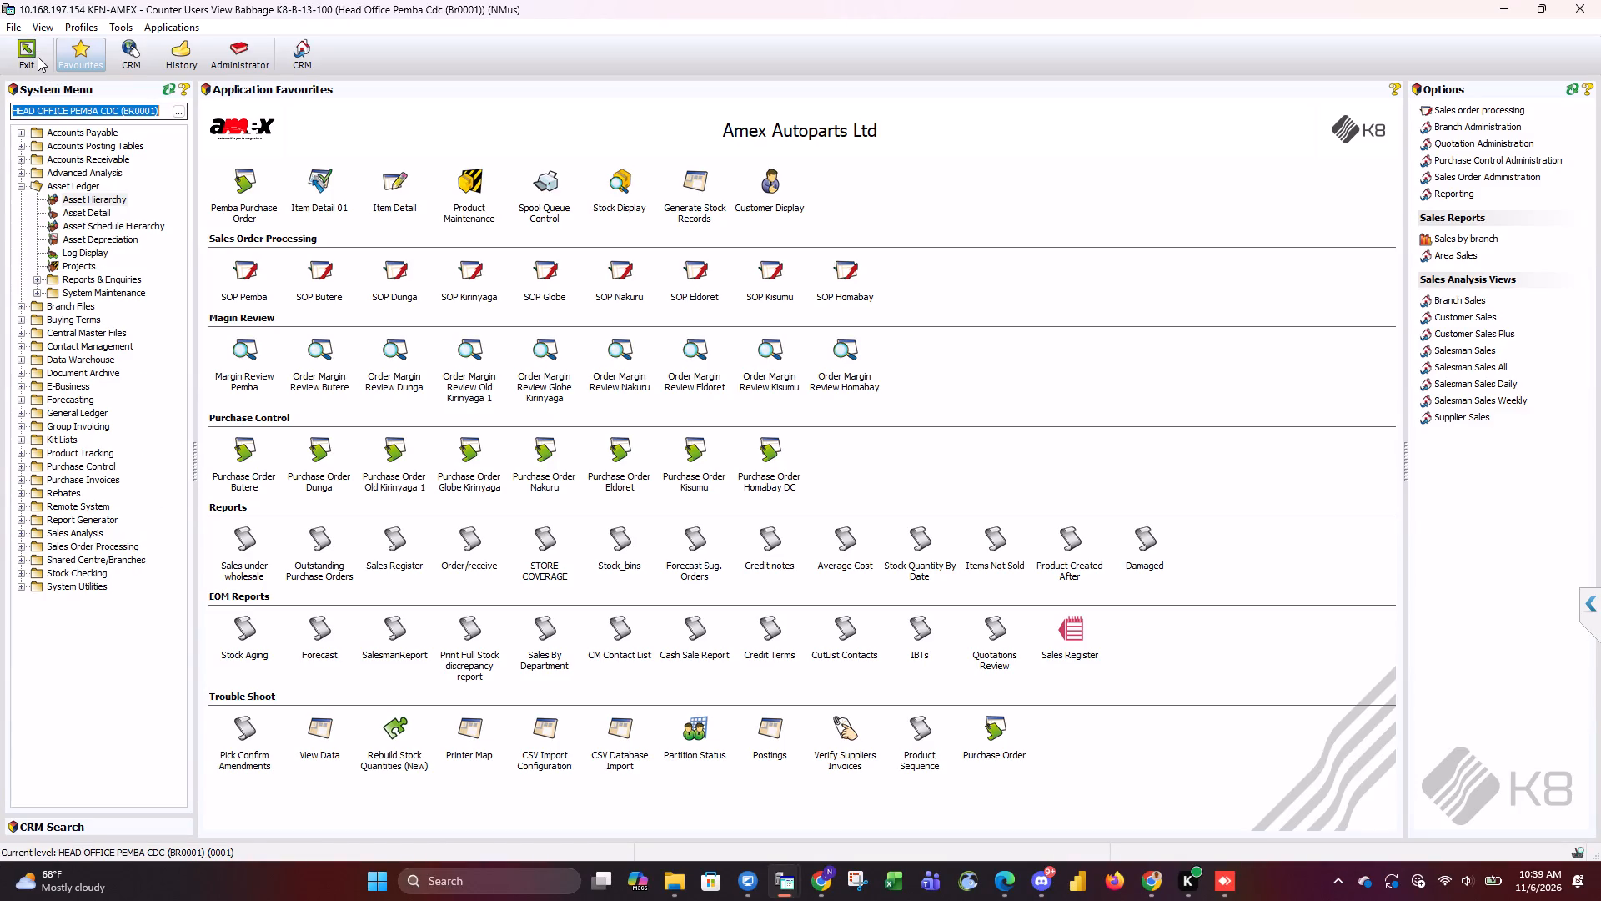
click(19, 187)
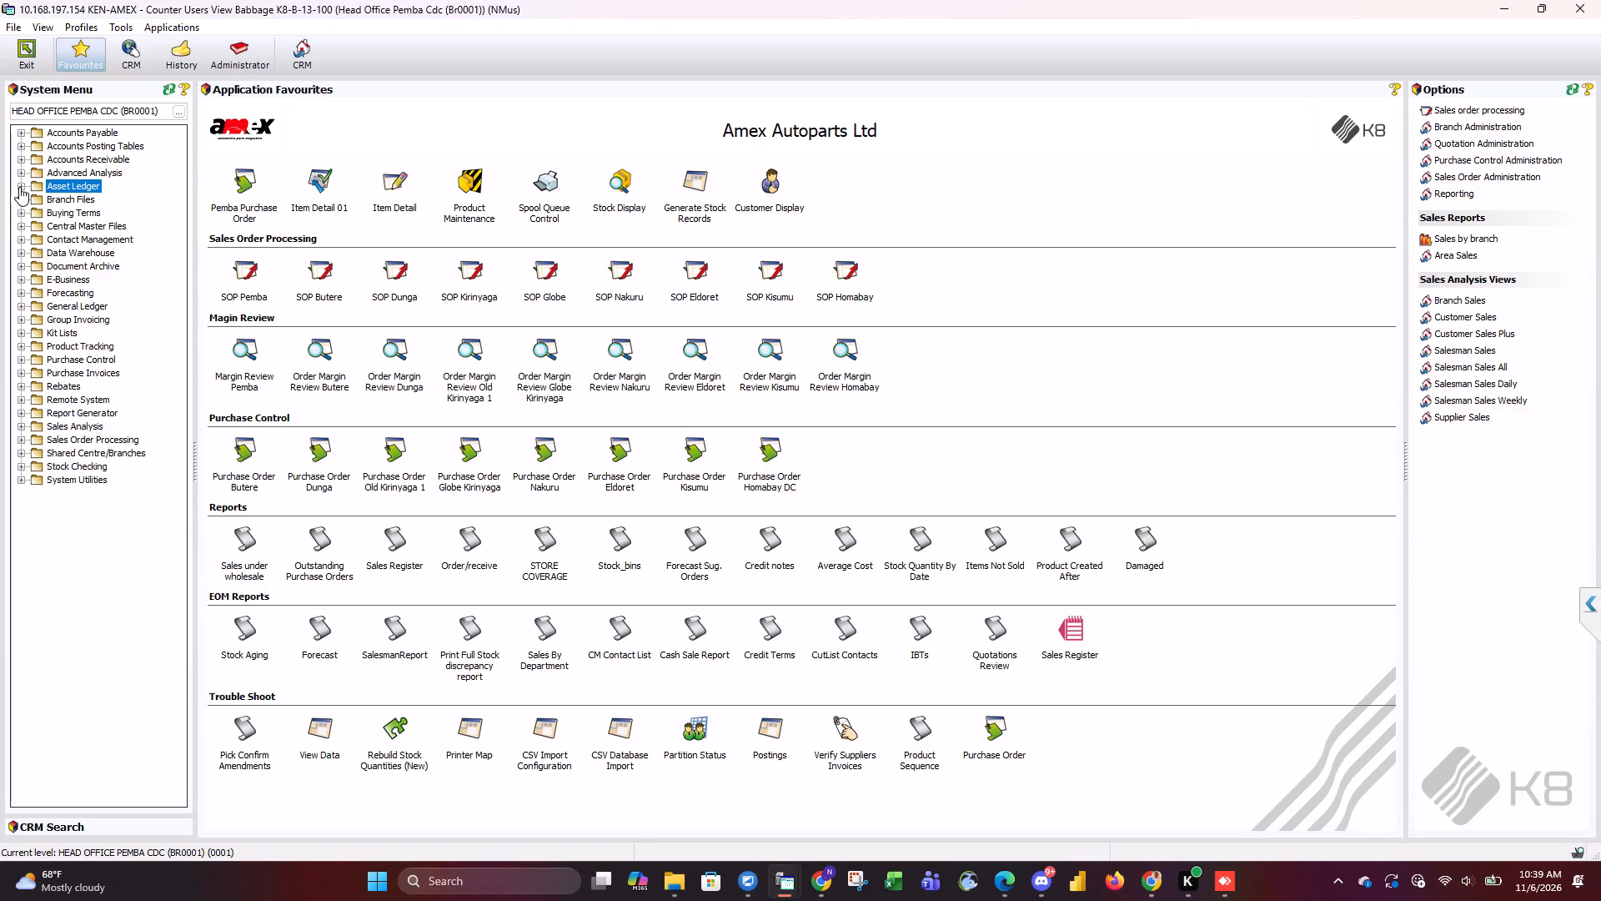